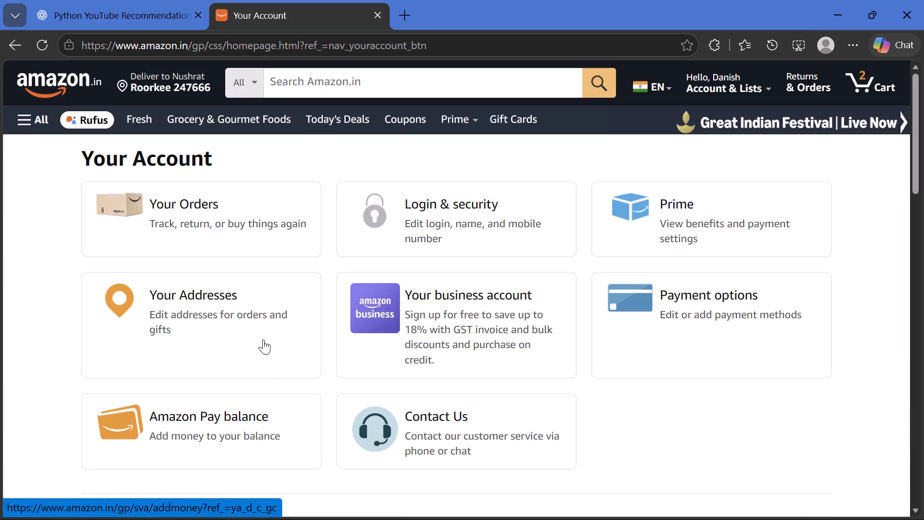
View the order history, and return to the account page.
left_click(254, 213)
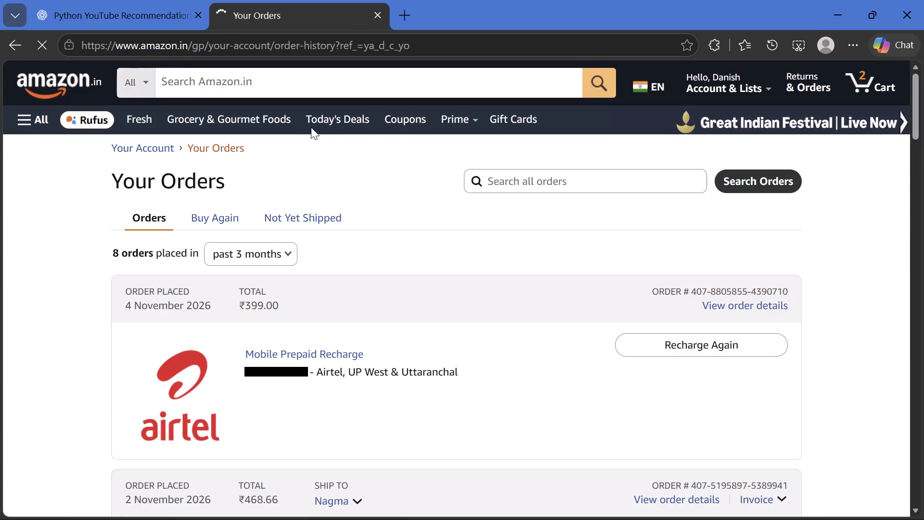
left_click(295, 79)
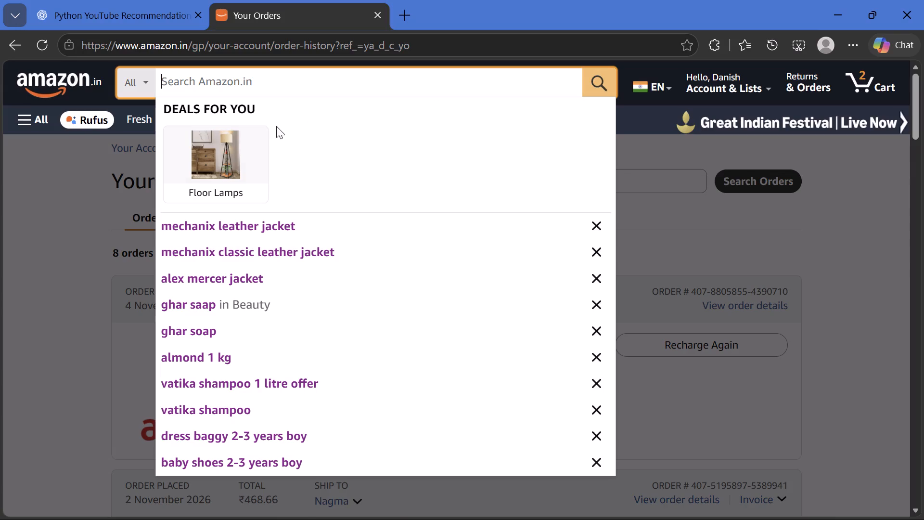
left_click(20, 197)
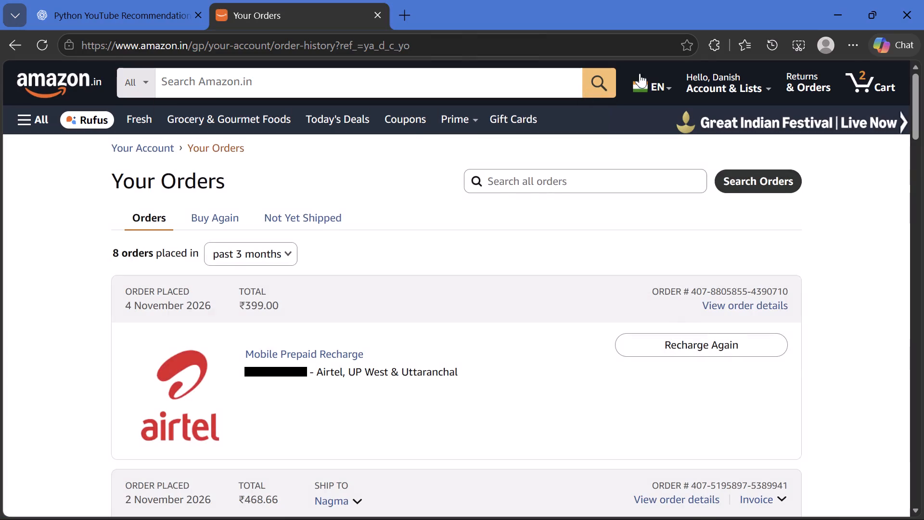
left_click(730, 82)
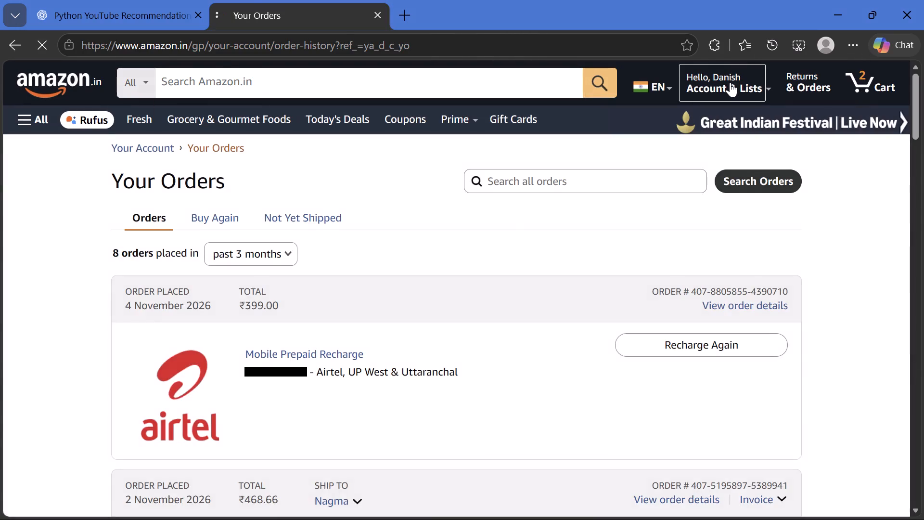
left_click(730, 82)
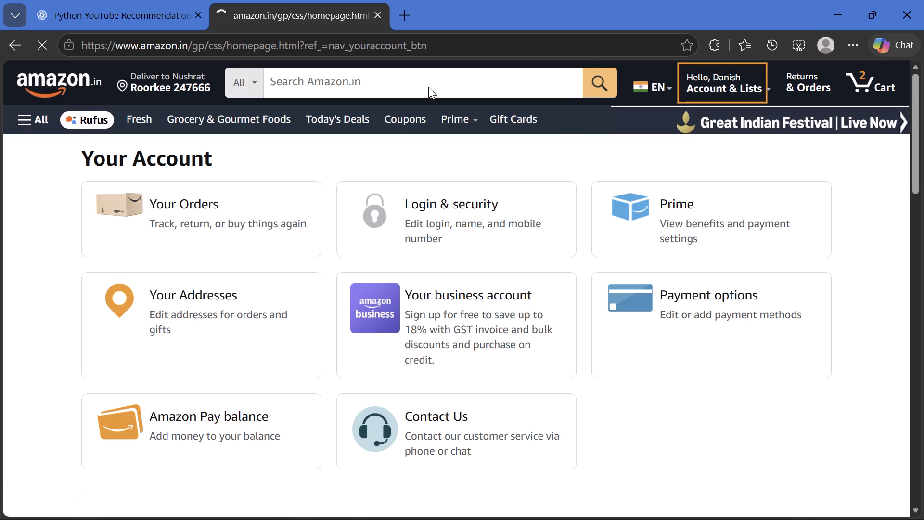
Repeat the recent search for "ghar saap" in the Beauty category.
left_click(428, 87)
left_click(403, 82)
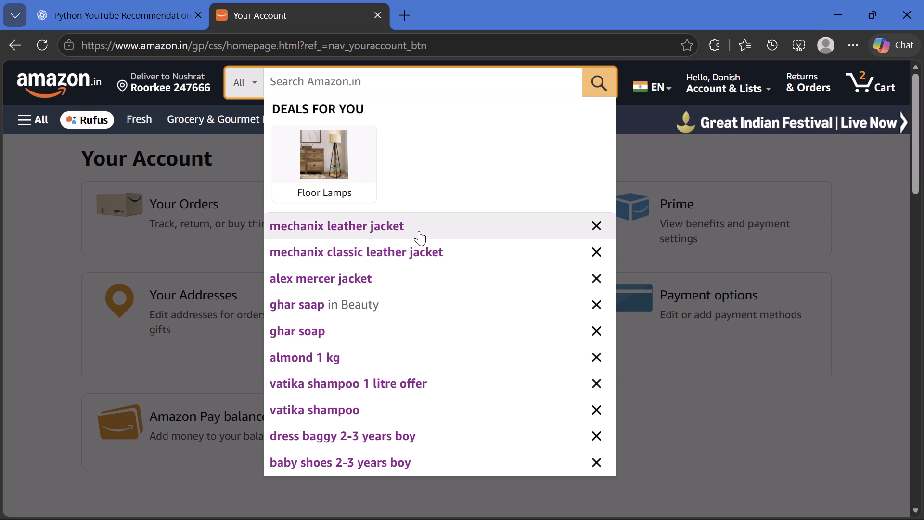
left_click(359, 305)
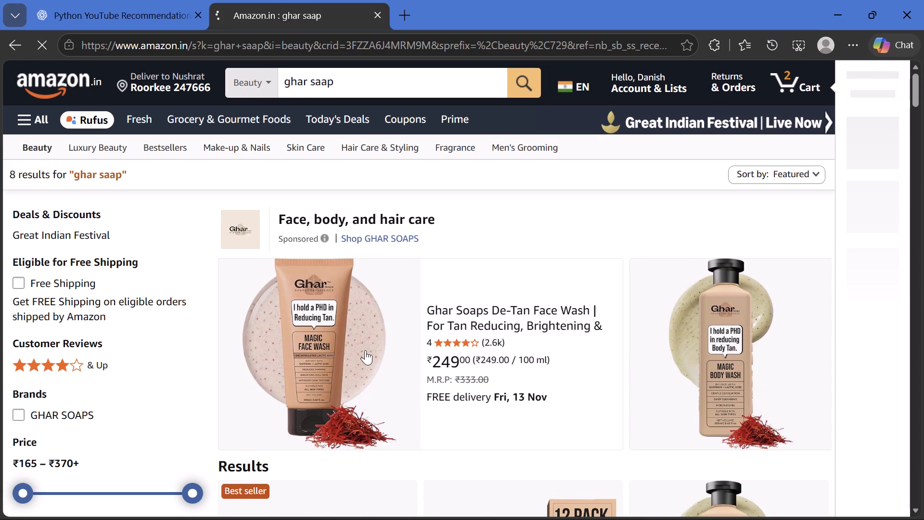
Look through the Ghar soap search results all the way to the end of the page, comparing products, pack sizes and prices.
scroll(365, 350, "down", 3)
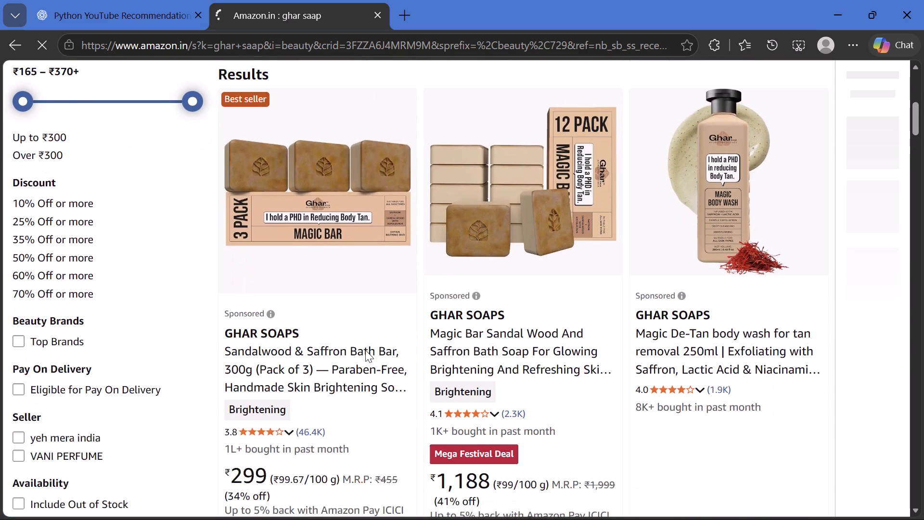
scroll(365, 350, "down", 2)
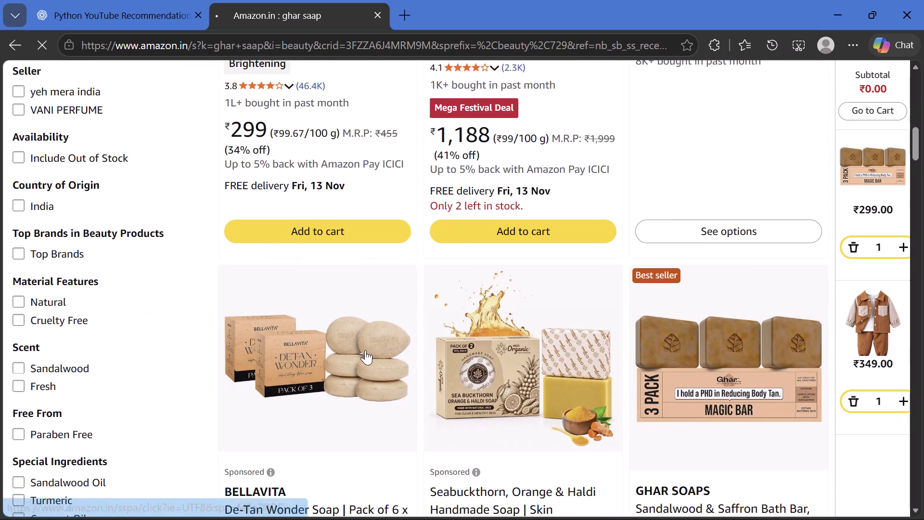
scroll(365, 350, "down", 5)
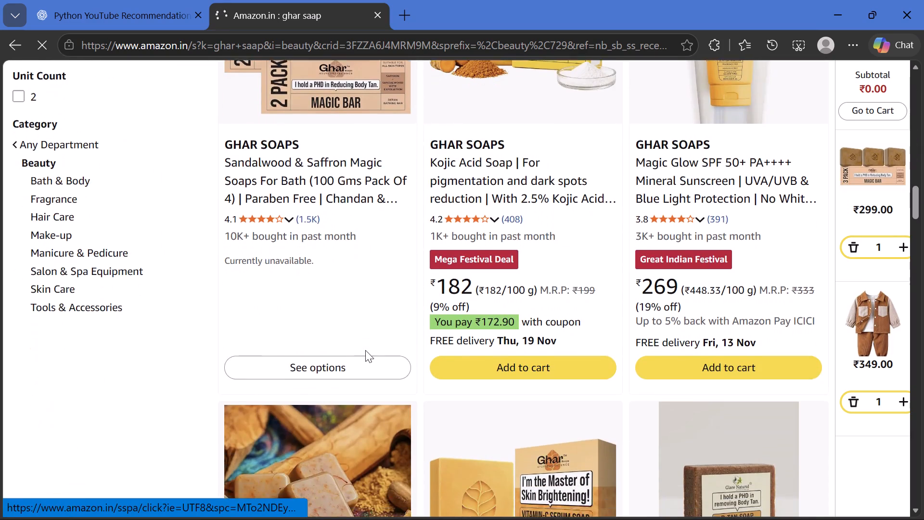
scroll(365, 350, "down", 4)
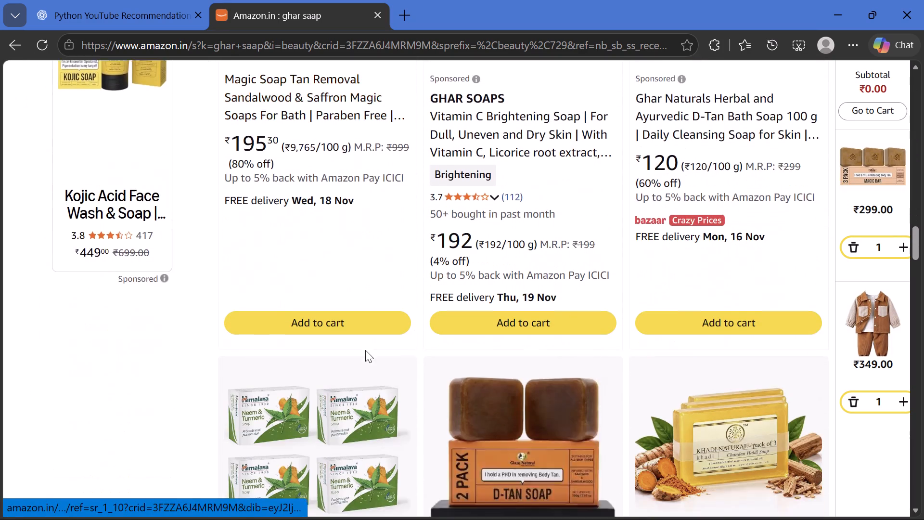
scroll(365, 350, "down", 3)
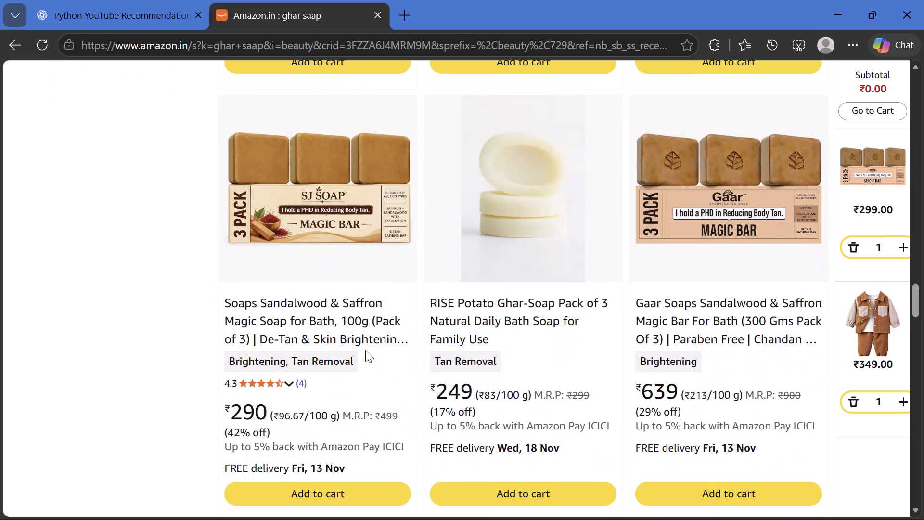
scroll(365, 350, "up", 14)
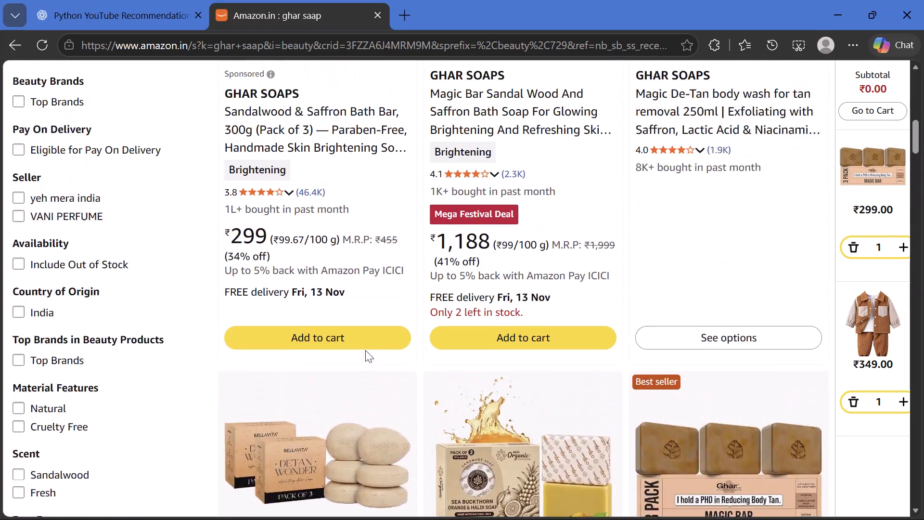
scroll(365, 350, "up", 7)
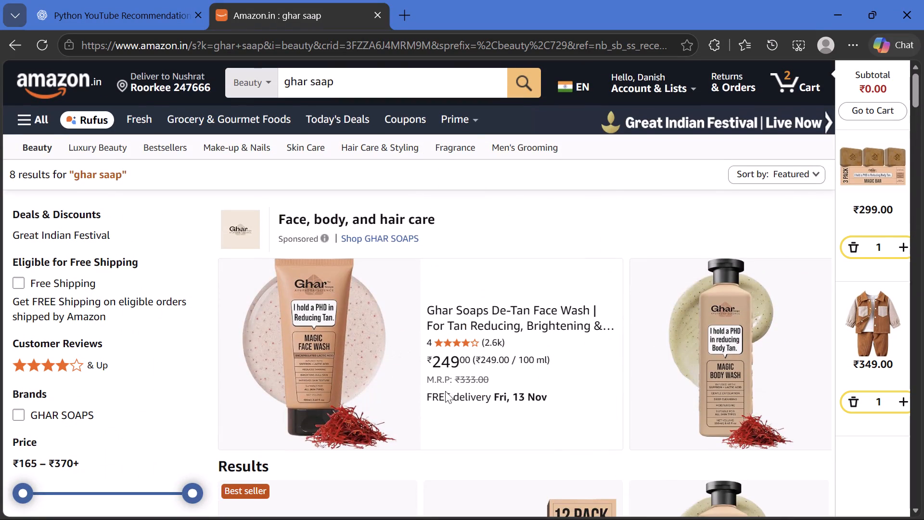
scroll(389, 372, "down", 5)
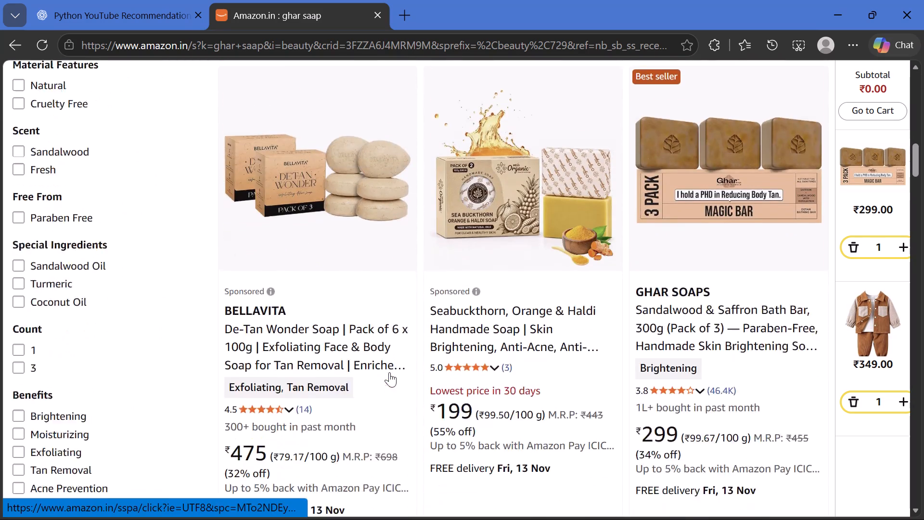
scroll(389, 372, "down", 6)
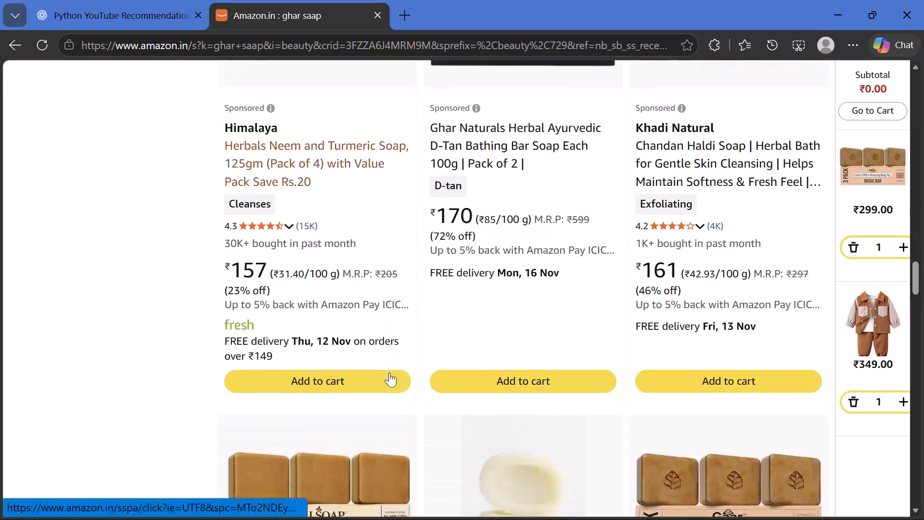
scroll(389, 372, "down", 4)
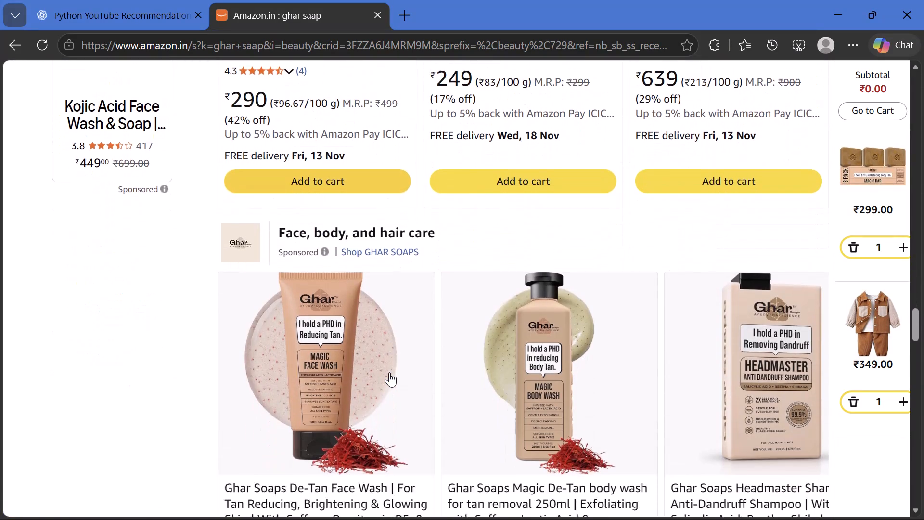
scroll(389, 372, "down", 2)
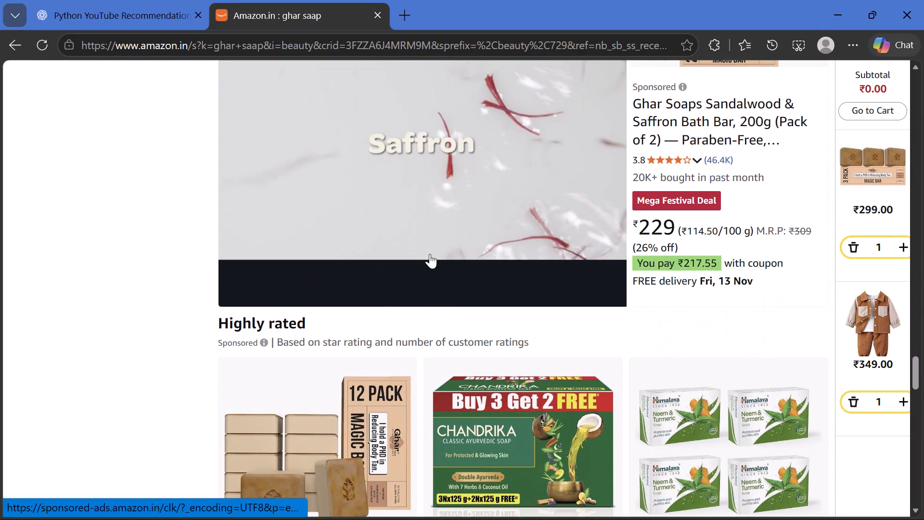
scroll(449, 371, "down", 2)
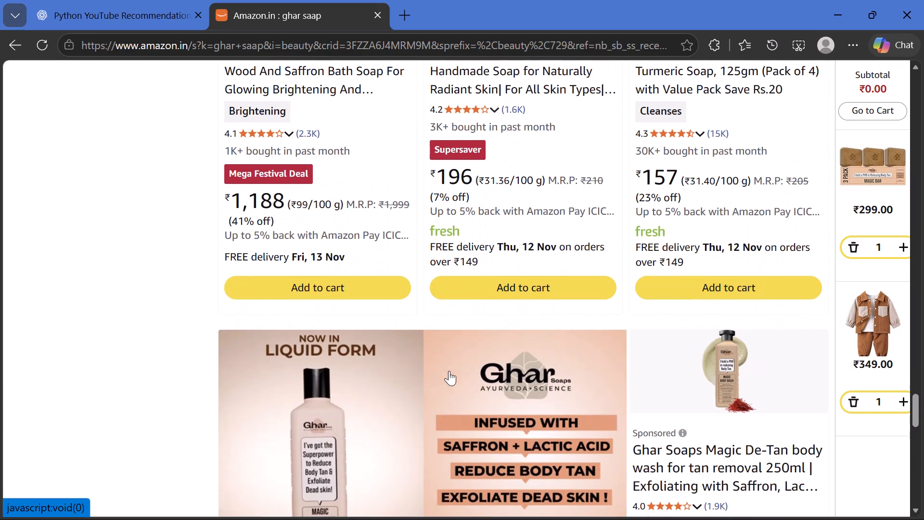
scroll(449, 371, "down", 4)
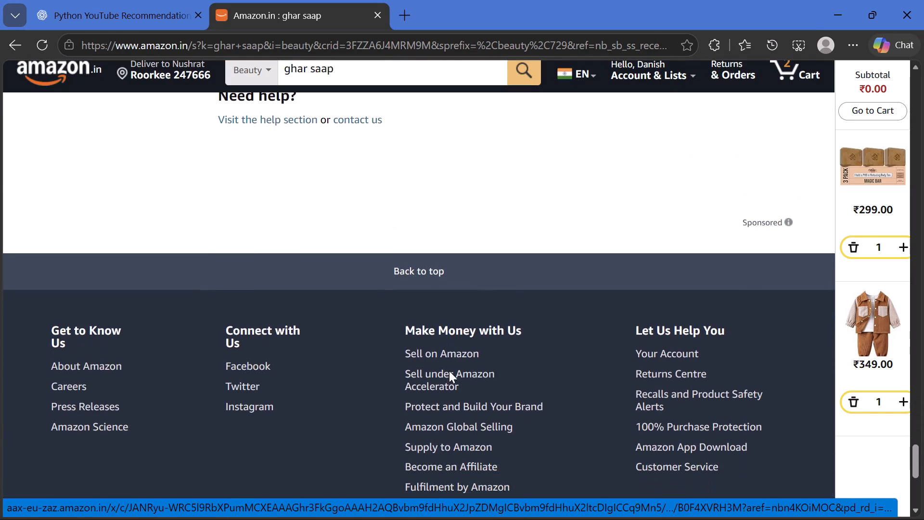
Switch to CapCut and scrub through the edited video, parking the playhead at about 13 seconds.
left_click(664, 501)
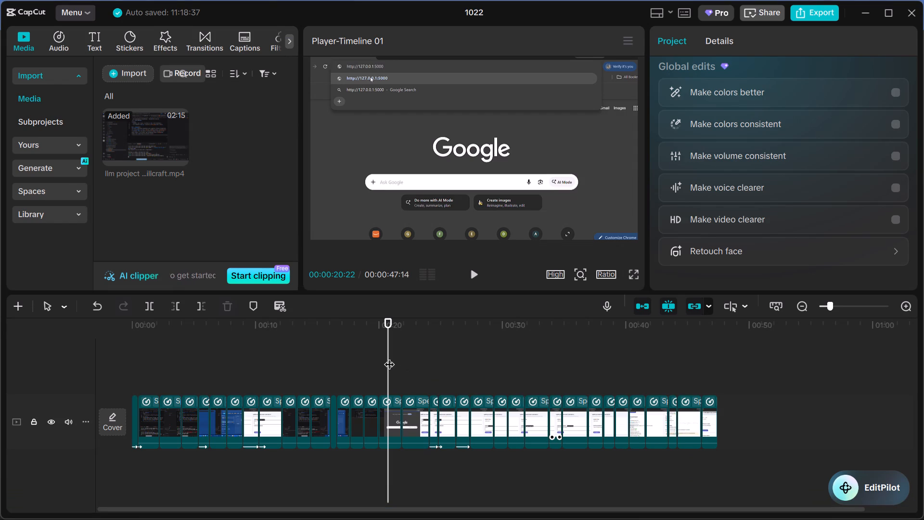
left_click_drag(385, 359, 427, 363)
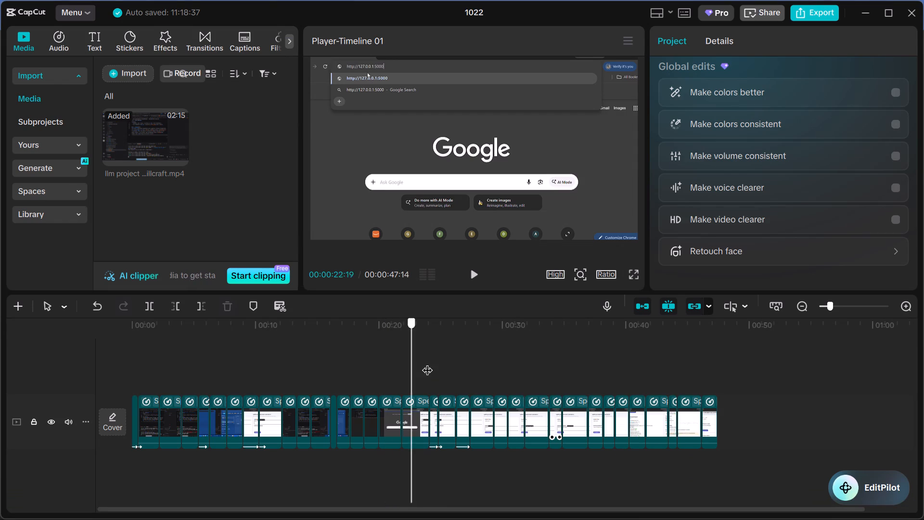
left_click_drag(427, 363, 517, 364)
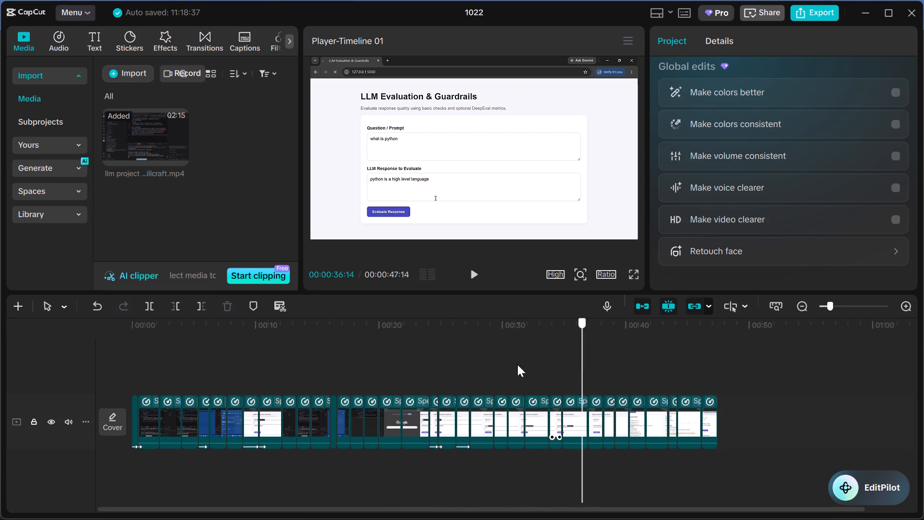
left_click_drag(517, 364, 651, 354)
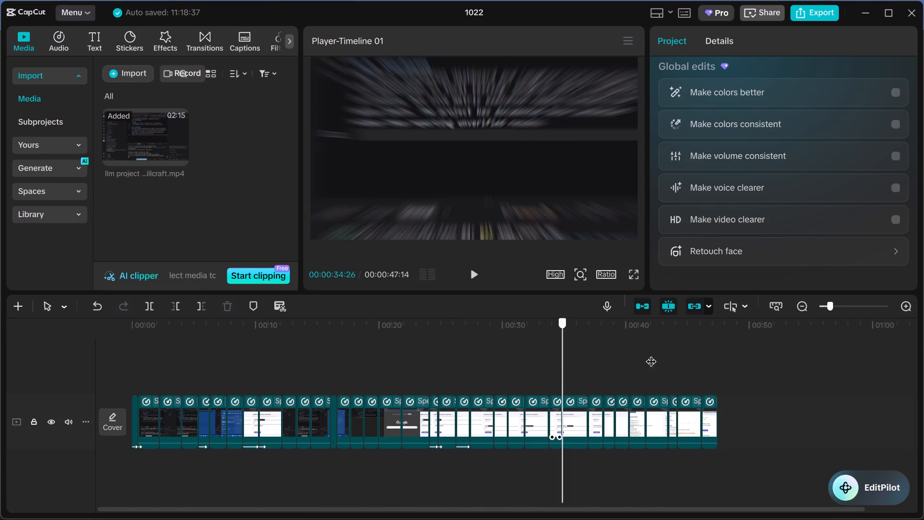
left_click_drag(651, 354, 295, 365)
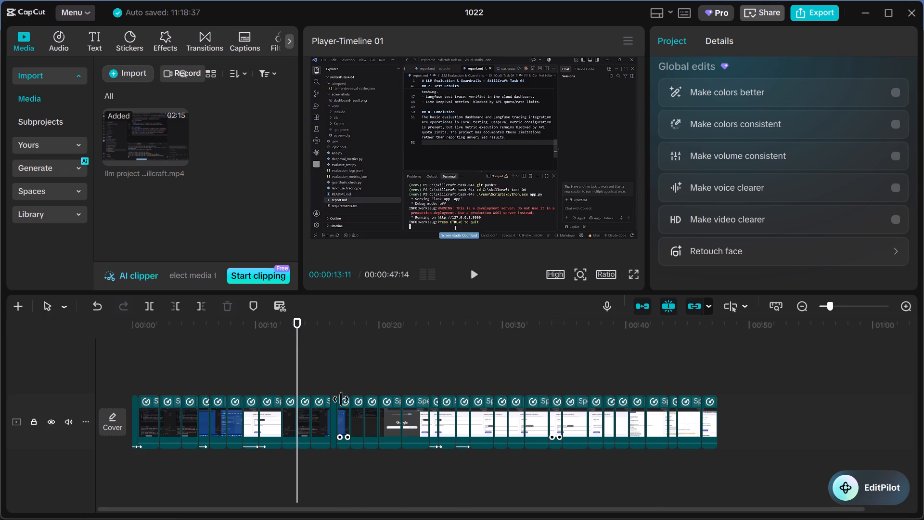
Set the playback speed of the short clip starting at about 16 seconds to 1.36x.
left_click(345, 412)
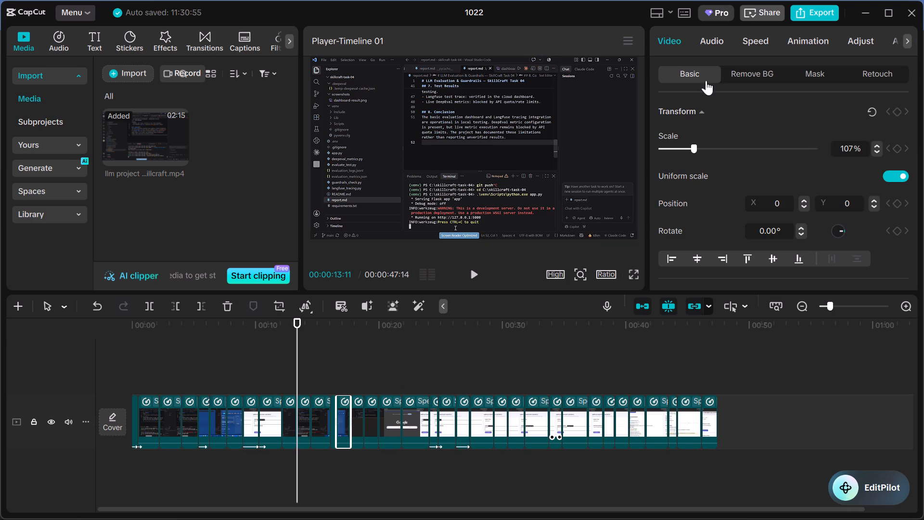
left_click(714, 44)
left_click(750, 43)
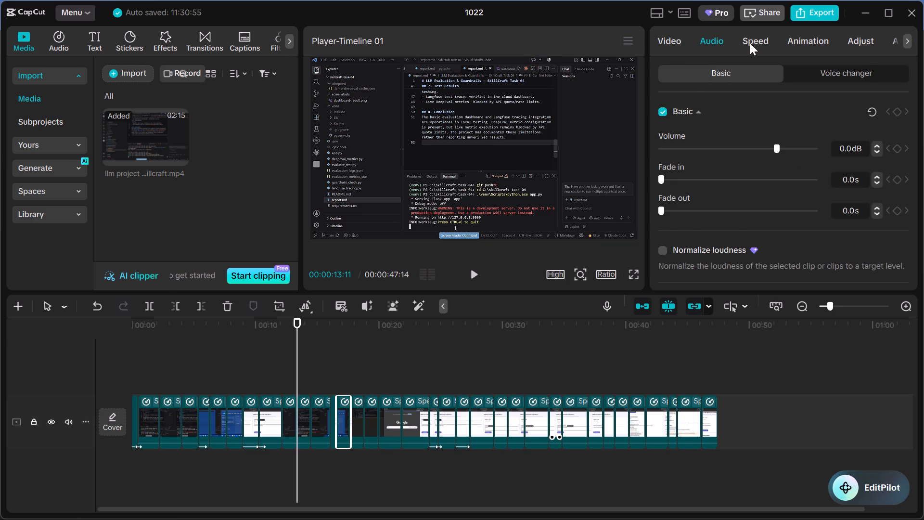
left_click(714, 44)
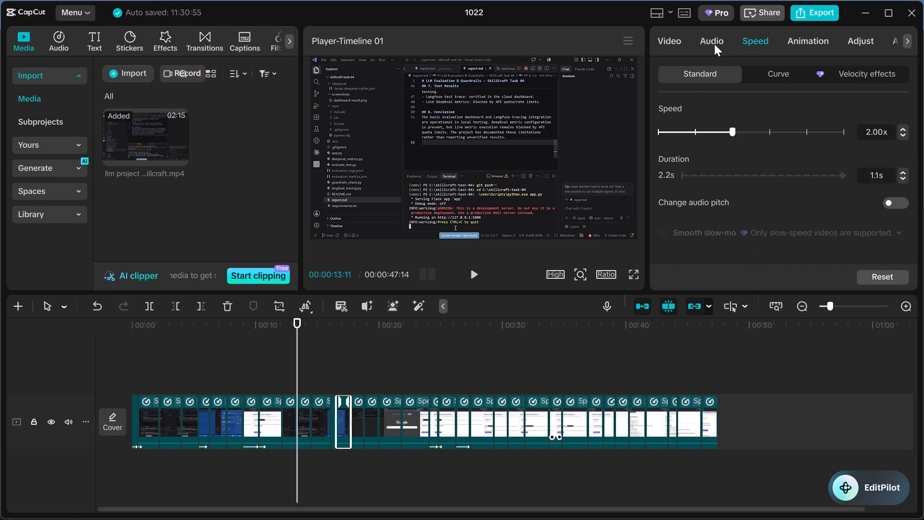
left_click(742, 41)
left_click(709, 131)
Set the scale of the selected clip to 100%.
left_click(712, 46)
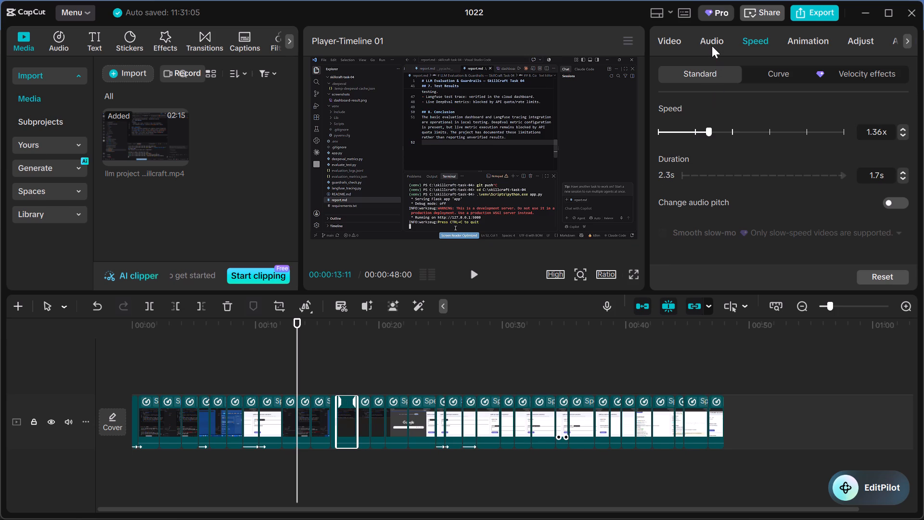
left_click(666, 33)
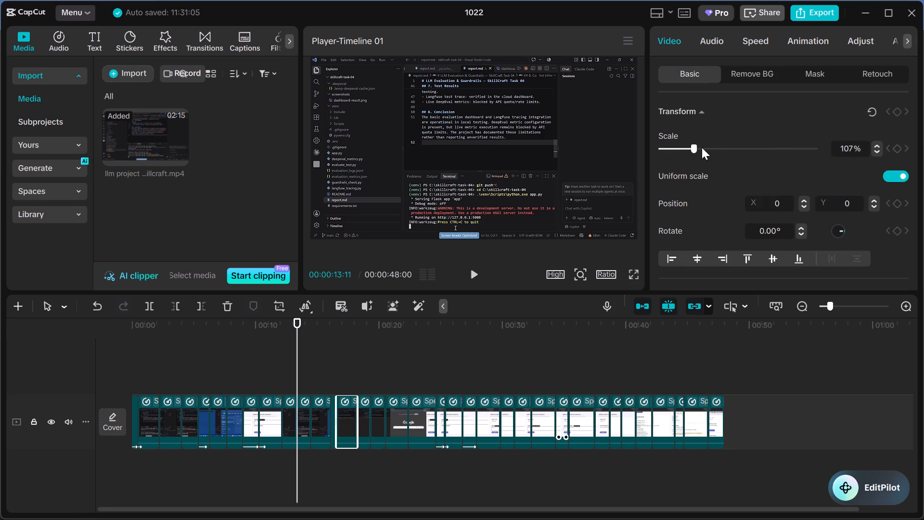
left_click(704, 147)
left_click(691, 150)
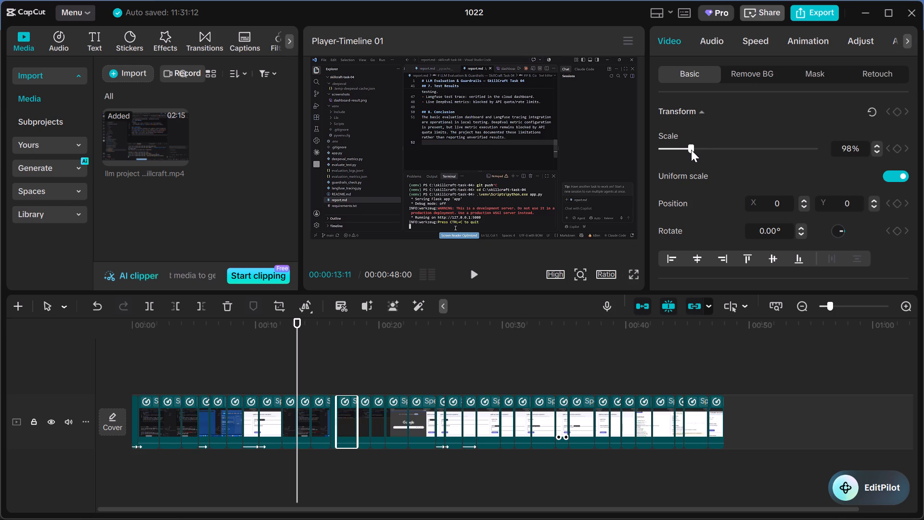
left_click(876, 145)
left_click(876, 145)
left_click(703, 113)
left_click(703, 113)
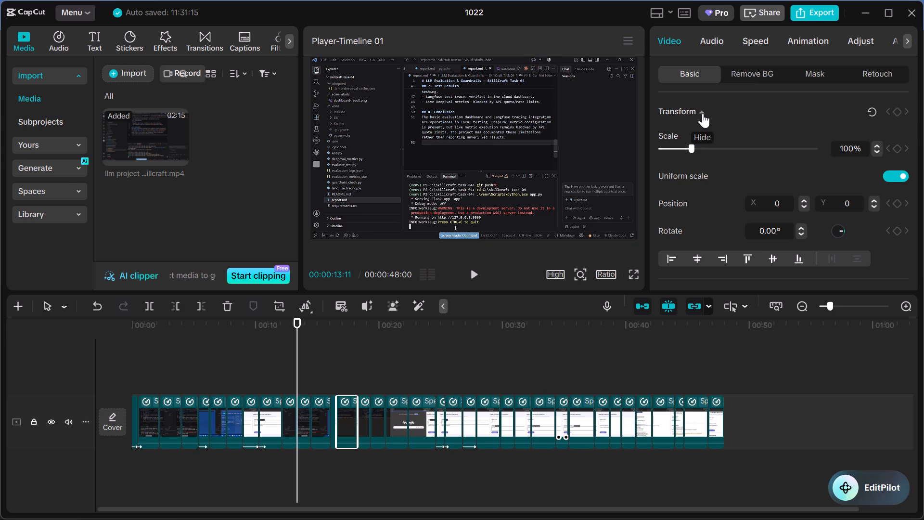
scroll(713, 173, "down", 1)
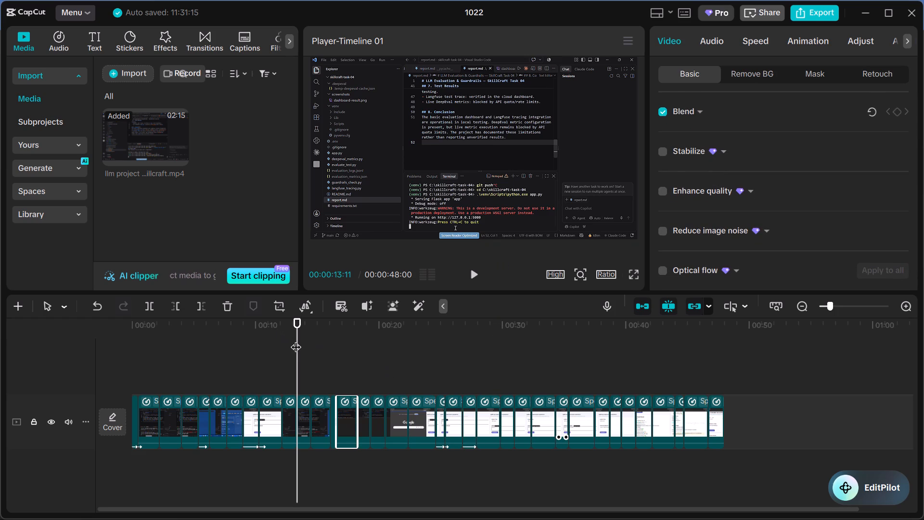
Split the video clips on the timeline at 00:00:26:02 and at 00:00:33:04.
left_click_drag(298, 341, 431, 352)
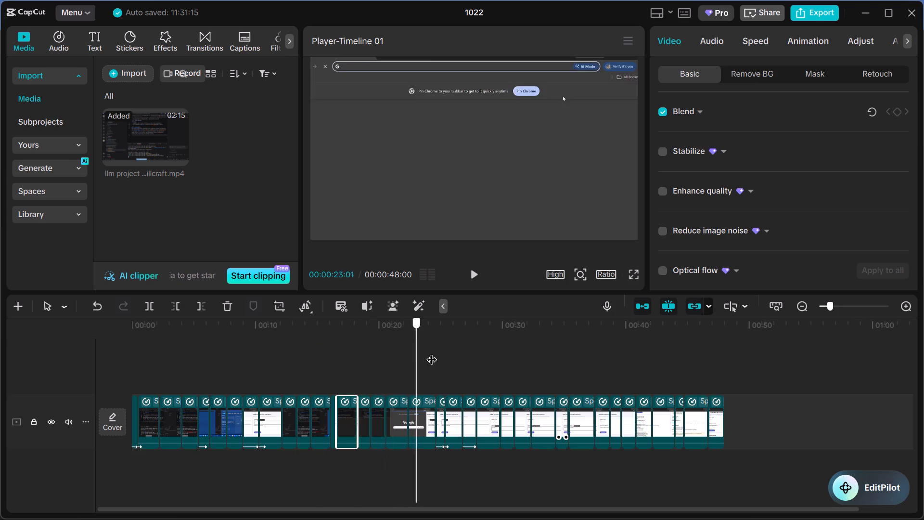
left_click_drag(431, 352, 454, 363)
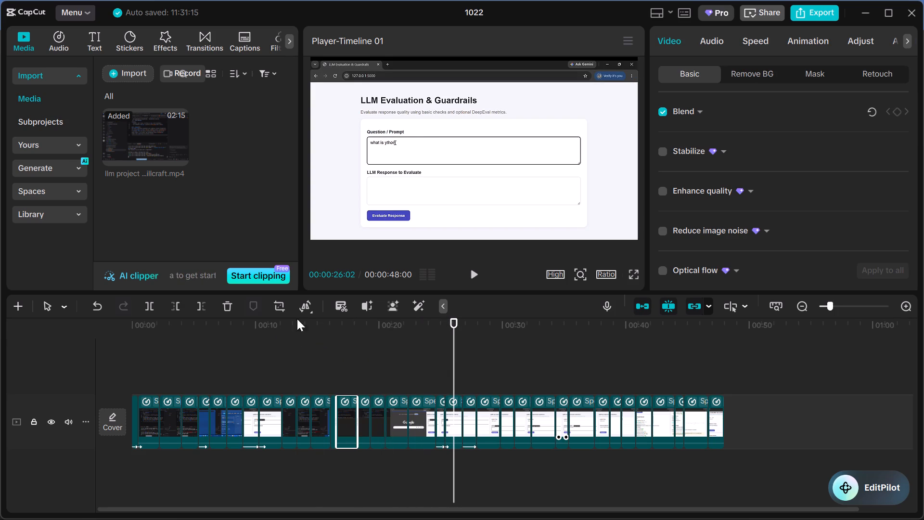
left_click(137, 308)
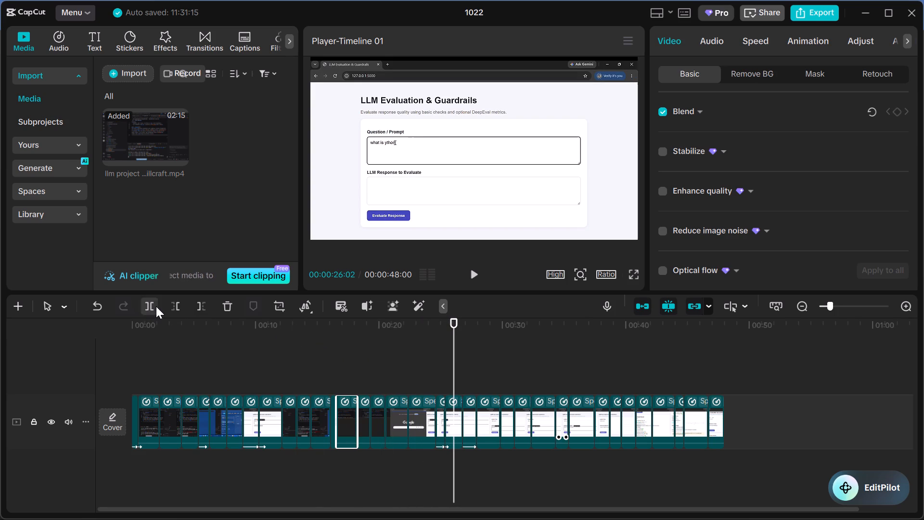
left_click(156, 306)
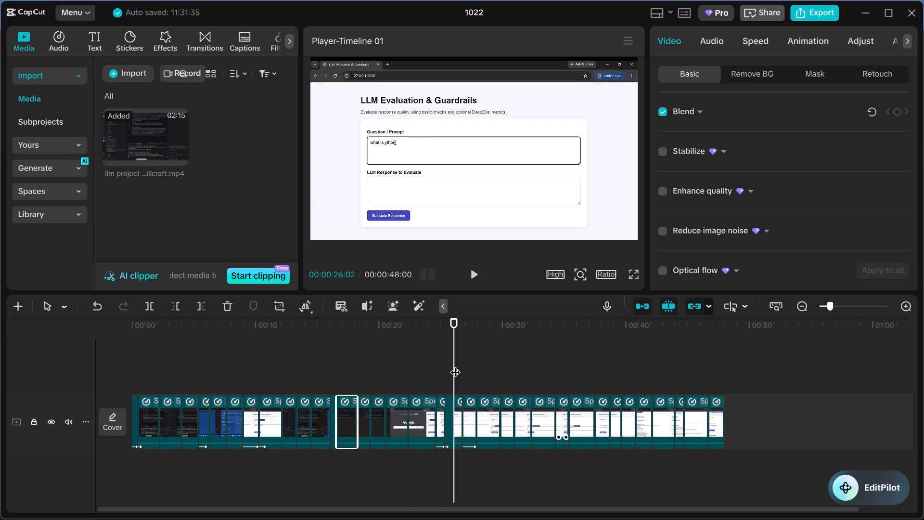
left_click_drag(455, 364, 541, 380)
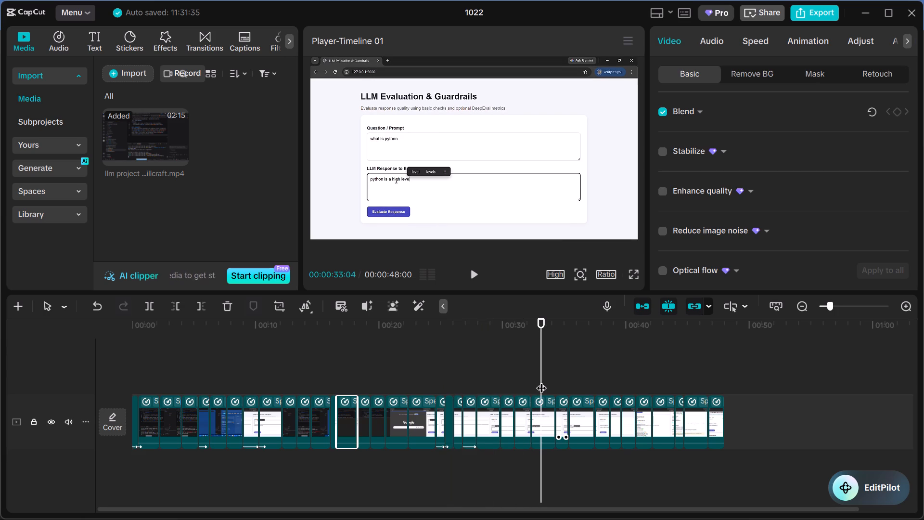
left_click(146, 311)
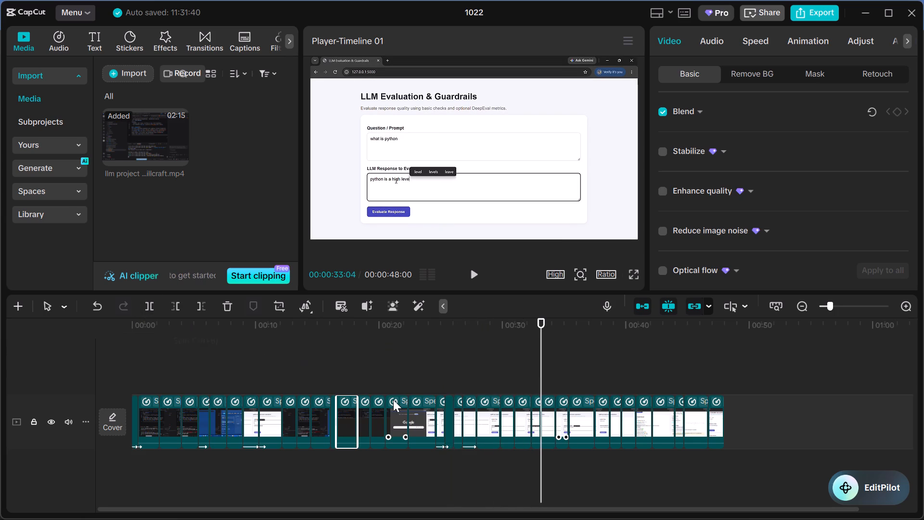
Split the video clips on the timeline at 00:00:36:24 and at 00:00:45:20.
left_click_drag(540, 353, 601, 367)
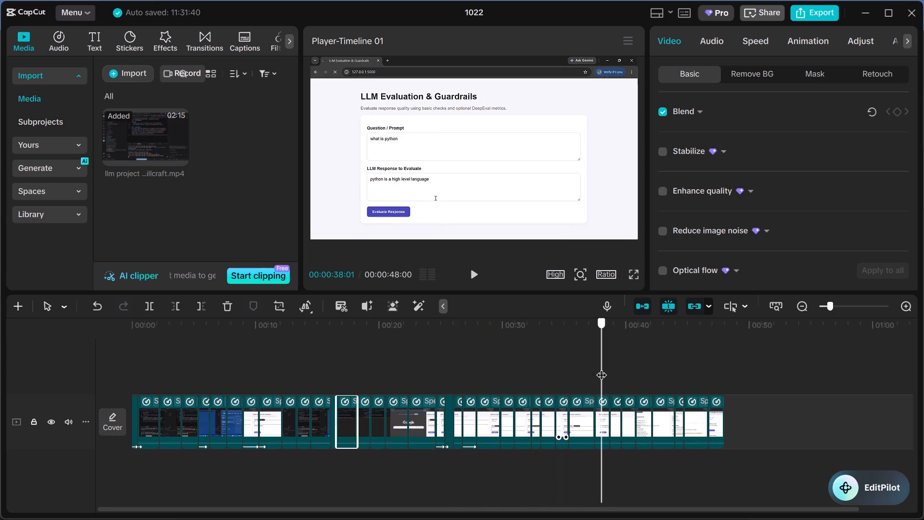
left_click_drag(601, 367, 586, 366)
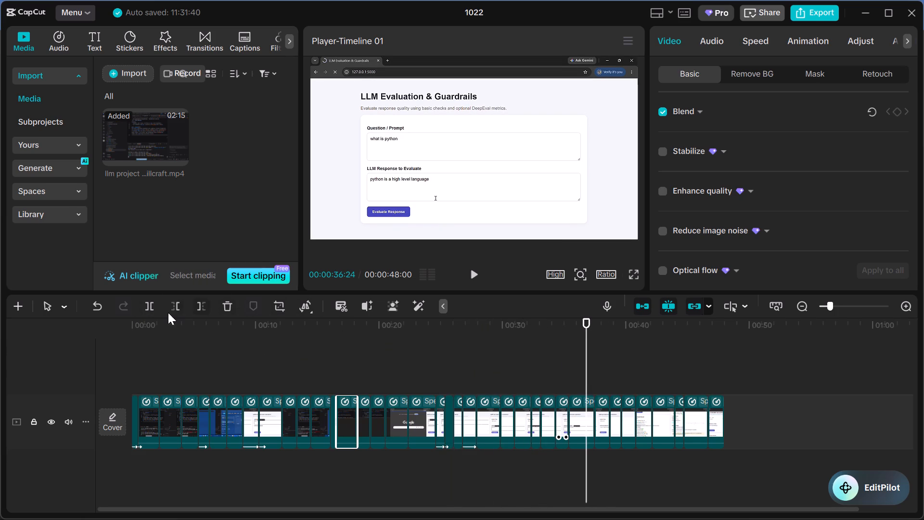
left_click(155, 312)
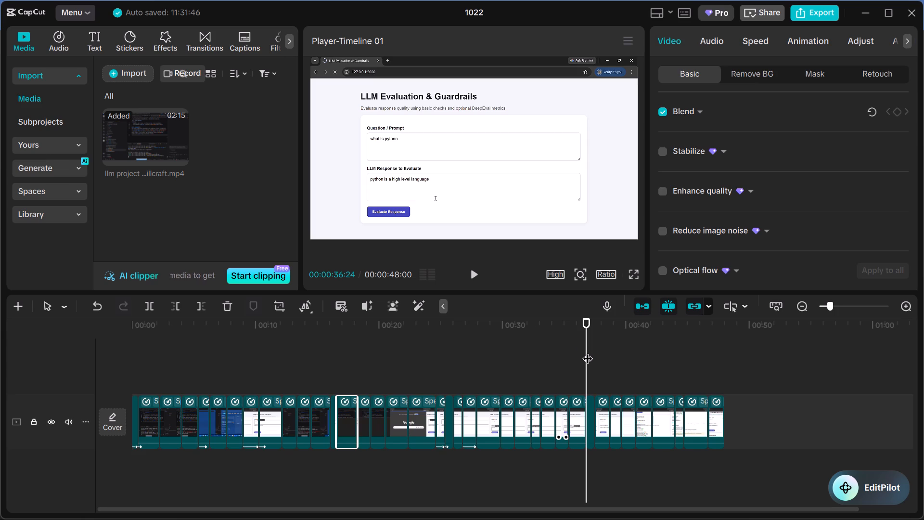
left_click_drag(587, 353, 676, 360)
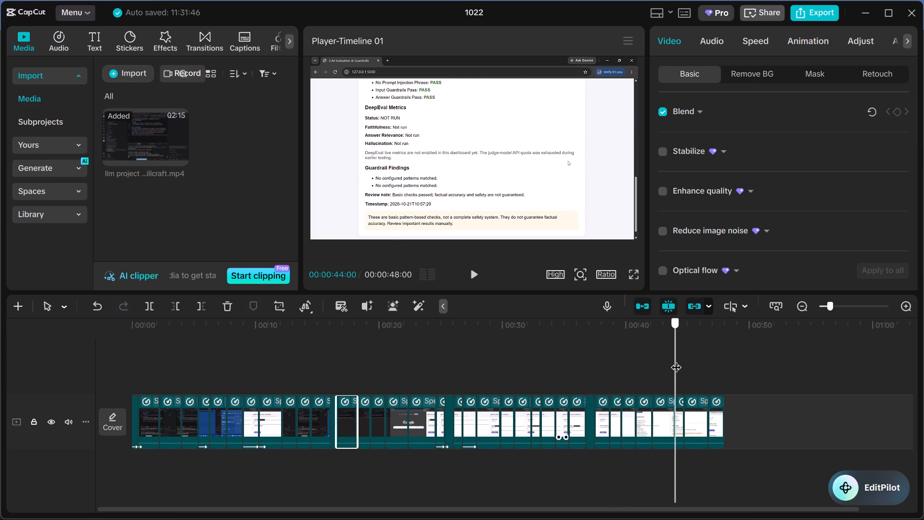
left_click_drag(676, 360, 688, 362)
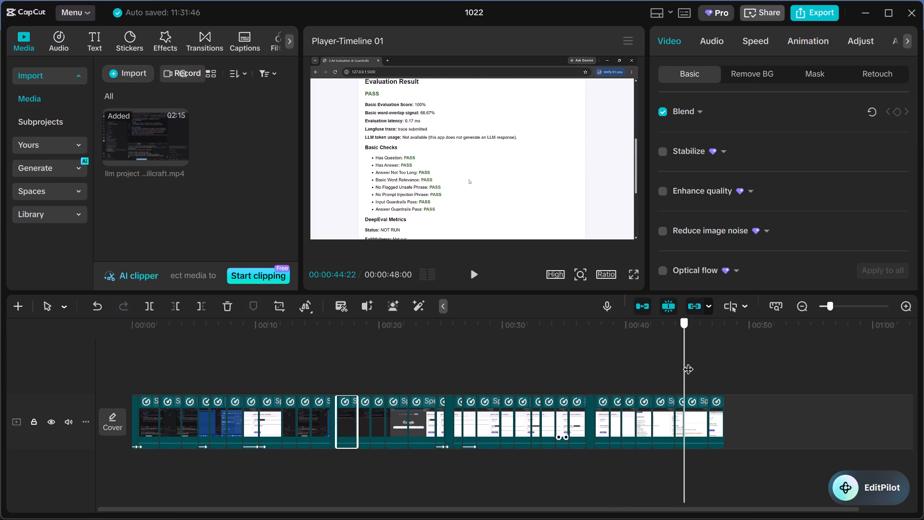
left_click_drag(688, 362, 696, 361)
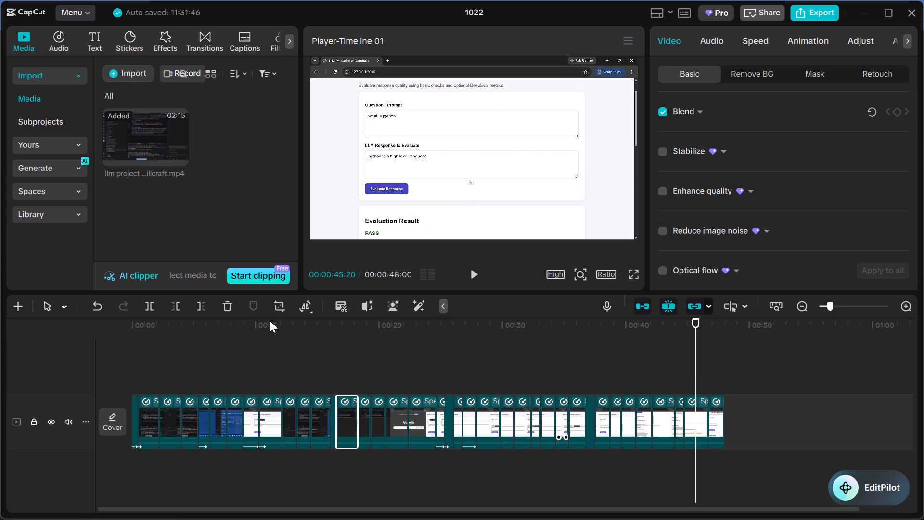
left_click(148, 308)
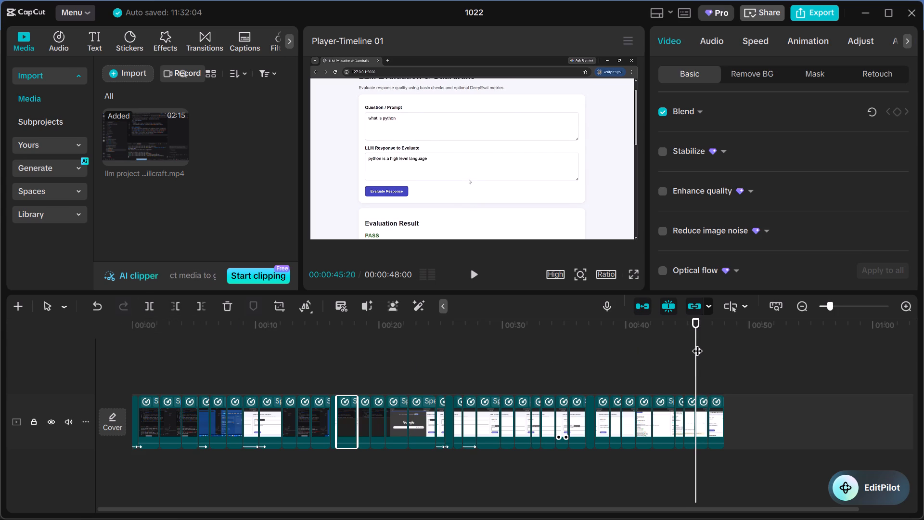
Go back to the early part of the video and split the clip at 00:00:11:06.
left_click_drag(697, 343, 345, 350)
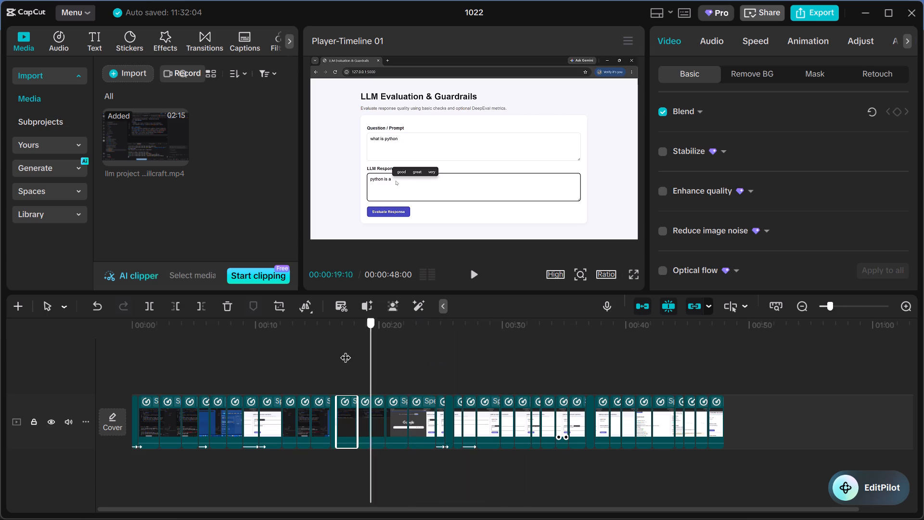
left_click_drag(345, 350, 290, 353)
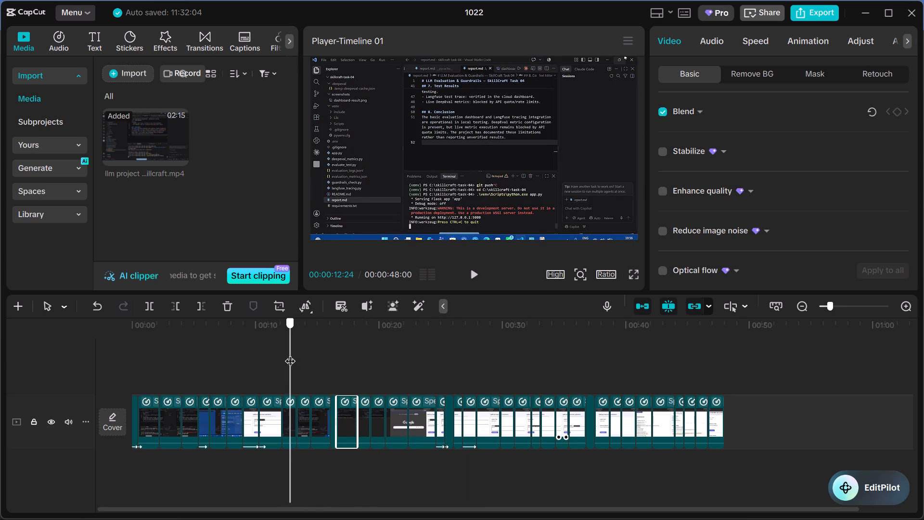
left_click_drag(290, 353, 230, 349)
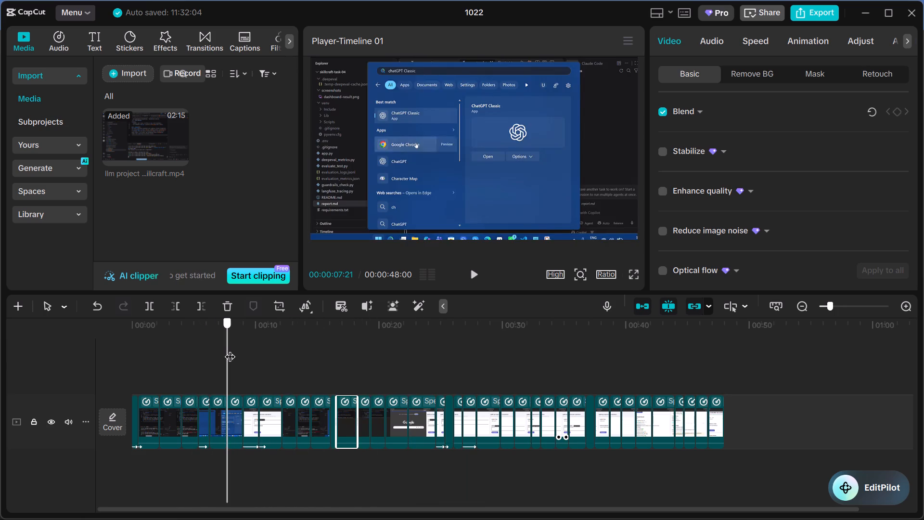
left_click_drag(230, 349, 268, 351)
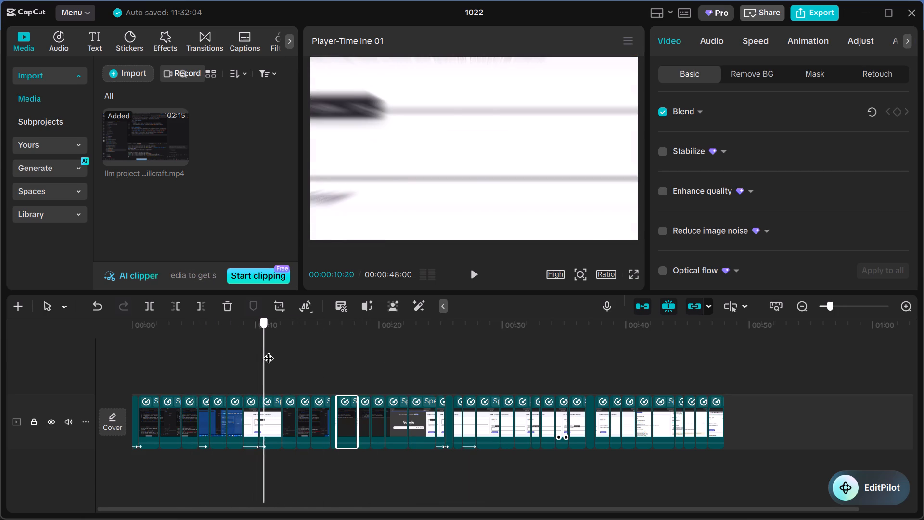
left_click_drag(268, 351, 270, 352)
left_click(154, 307)
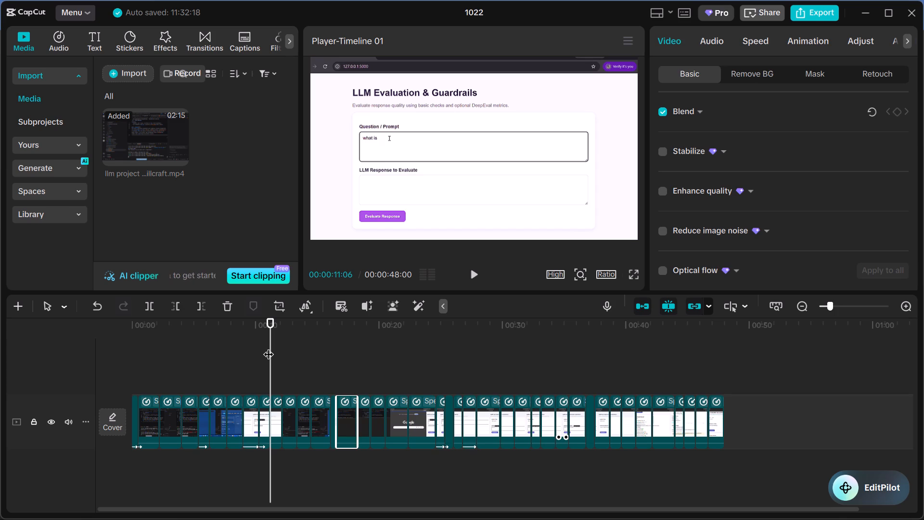
Split the video clips on the timeline at 00:00:23:04 and at 00:00:29:04.
left_click(315, 351)
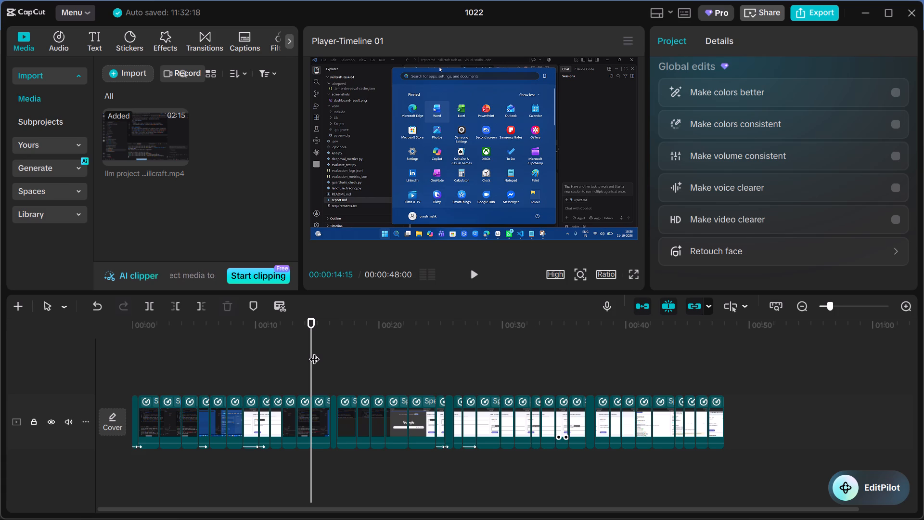
left_click_drag(313, 350, 321, 350)
left_click_drag(321, 350, 417, 356)
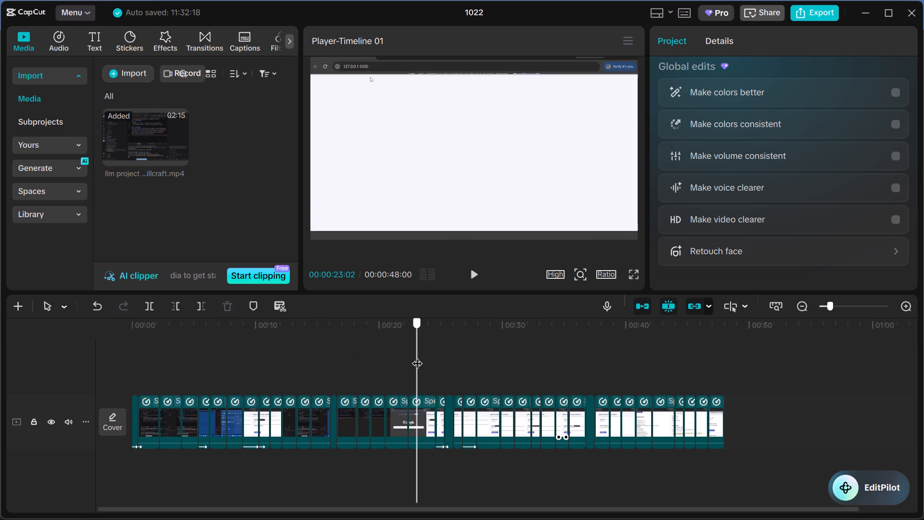
left_click_drag(417, 356, 418, 356)
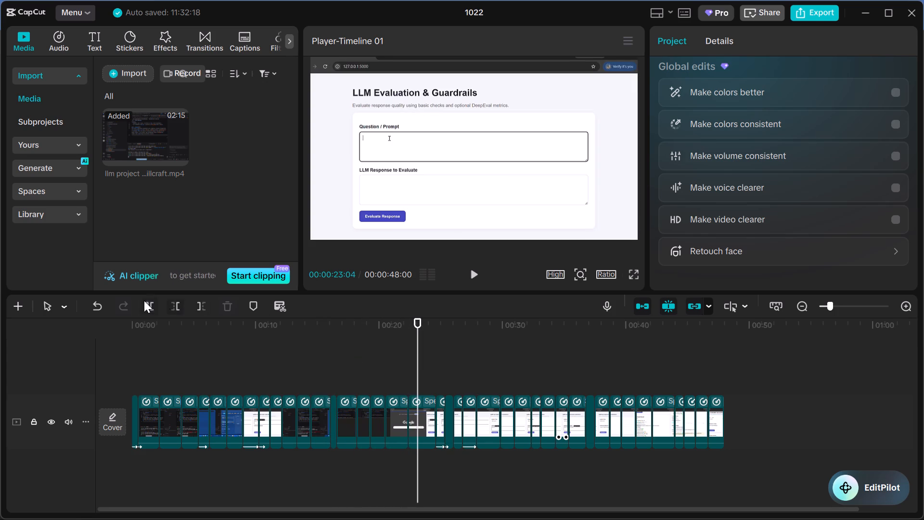
left_click(143, 300)
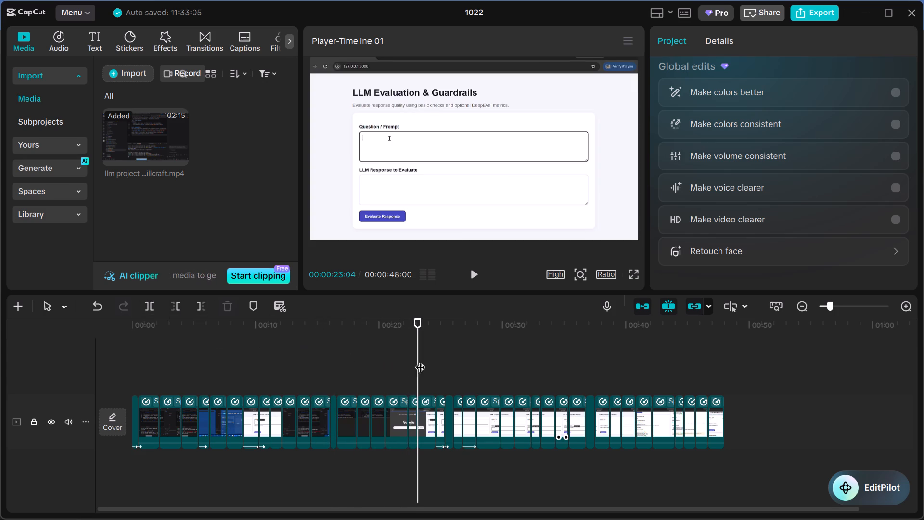
left_click_drag(418, 357, 441, 357)
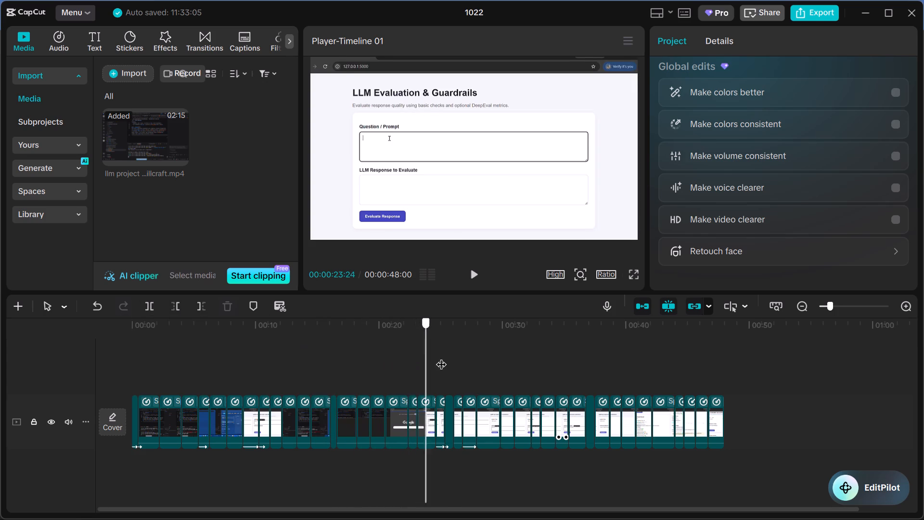
left_click_drag(441, 357, 492, 361)
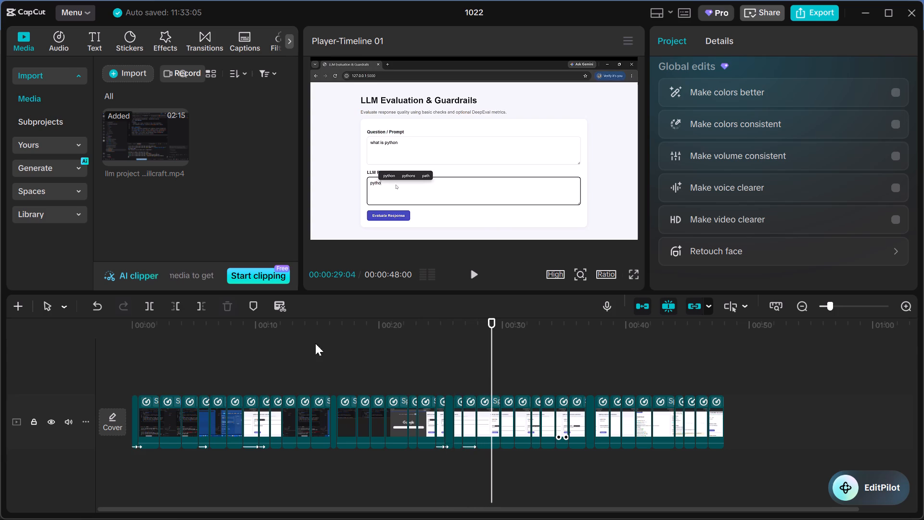
left_click(148, 305)
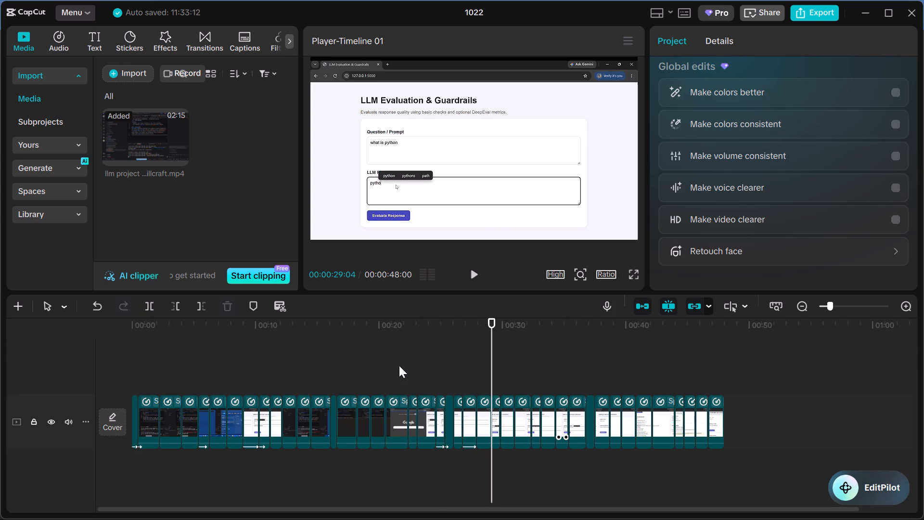
Split the clip showing the DeepEval metrics and guardrail findings at 00:00:43:07.
left_click_drag(492, 359, 495, 359)
left_click_drag(495, 359, 654, 374)
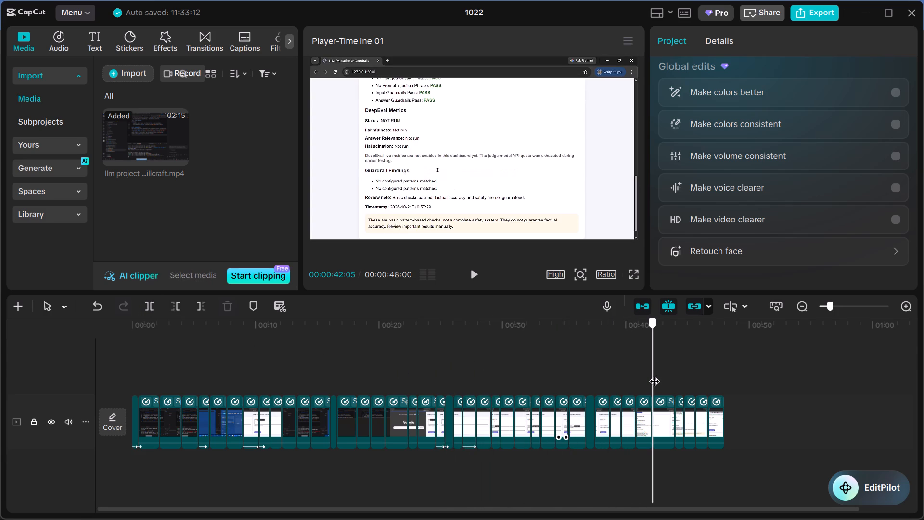
left_click_drag(654, 374, 665, 372)
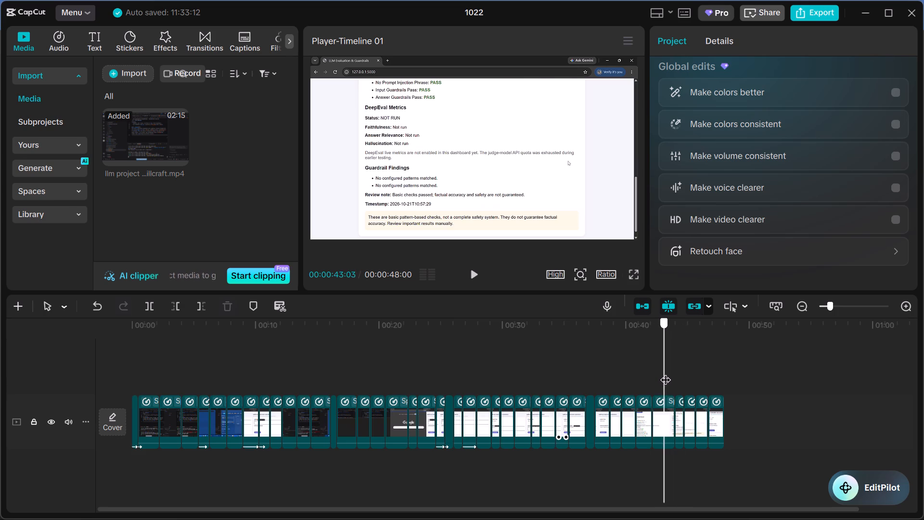
left_click_drag(665, 372, 666, 372)
left_click(146, 304)
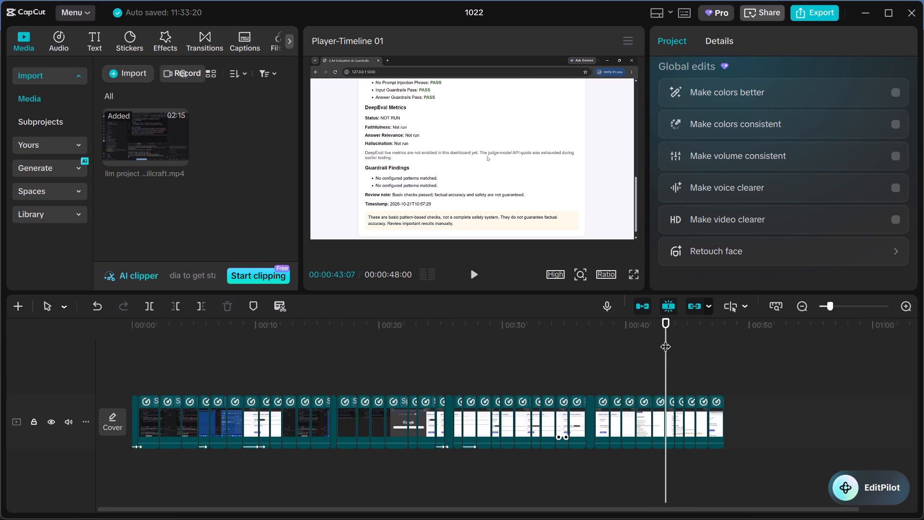
Scrub through the split video from about 8 to 40 seconds and look at the project's details.
left_click_drag(665, 339, 257, 328)
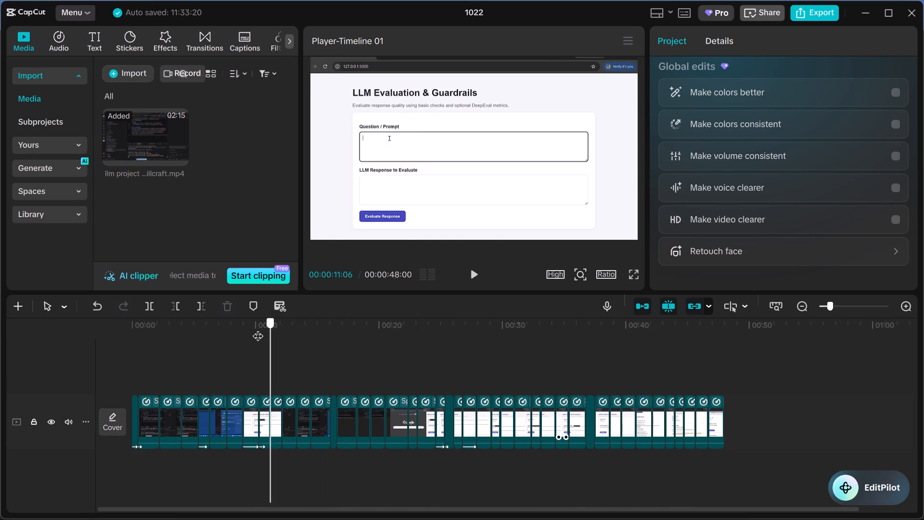
left_click_drag(257, 328, 287, 342)
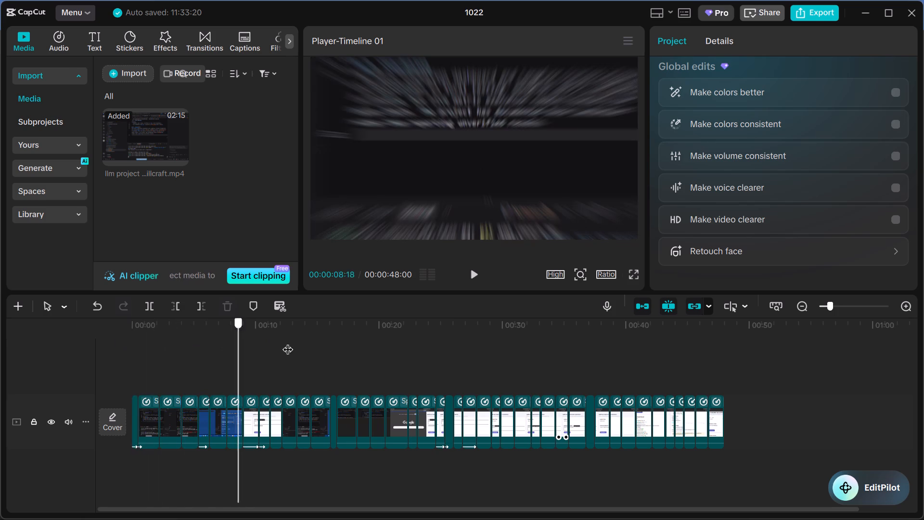
left_click_drag(287, 342, 546, 373)
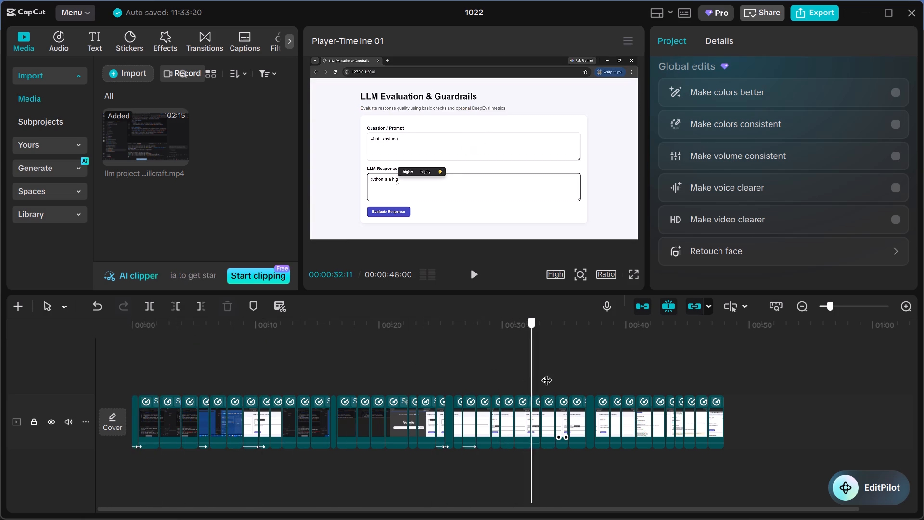
left_click_drag(546, 373, 631, 378)
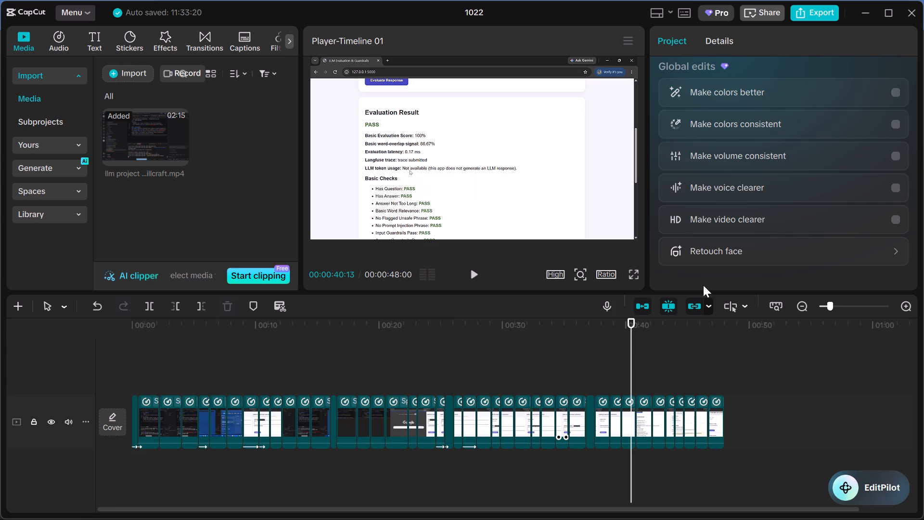
left_click(719, 36)
left_click(676, 36)
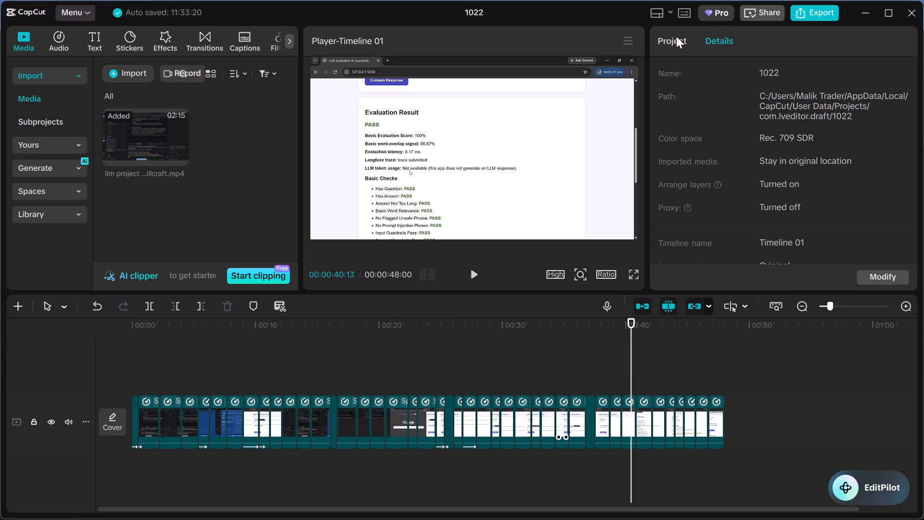
Look through the project's global edits and the basic video settings of the clip starting at about 37 seconds.
left_click(676, 36)
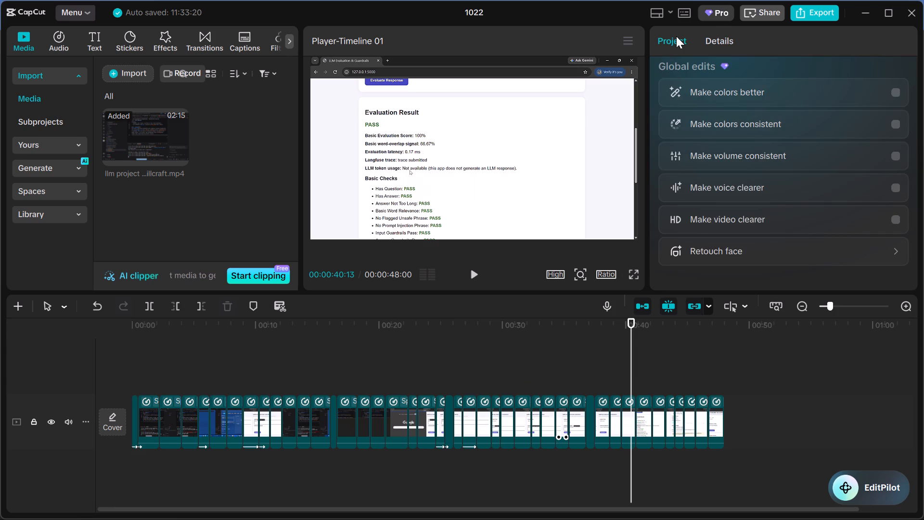
left_click(603, 418)
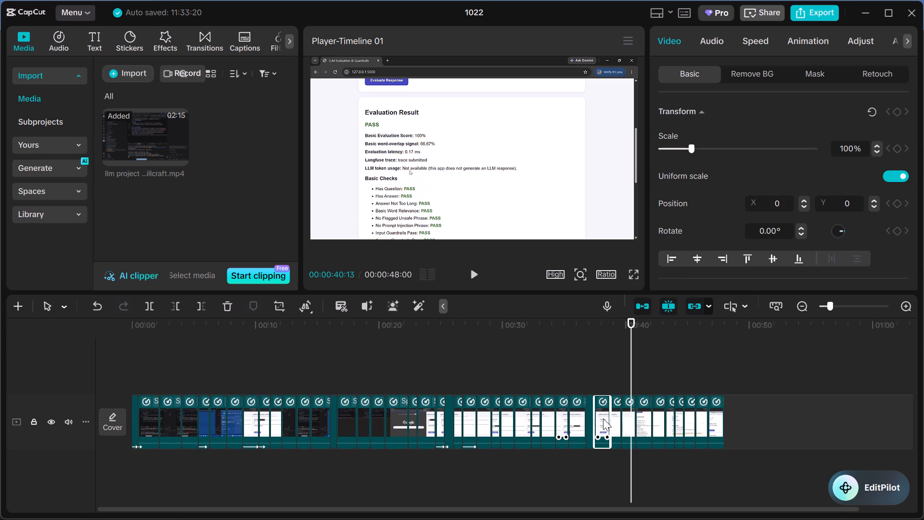
scroll(723, 223, "down", 1)
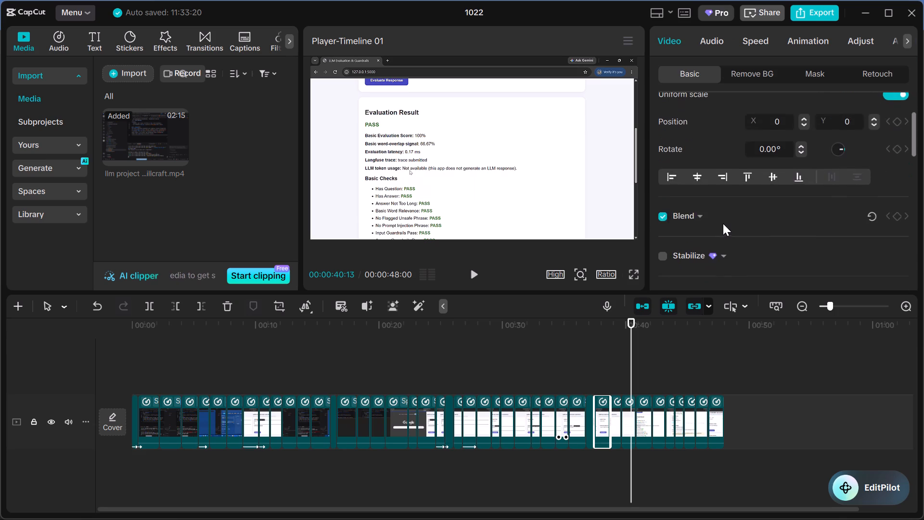
scroll(723, 223, "down", 7)
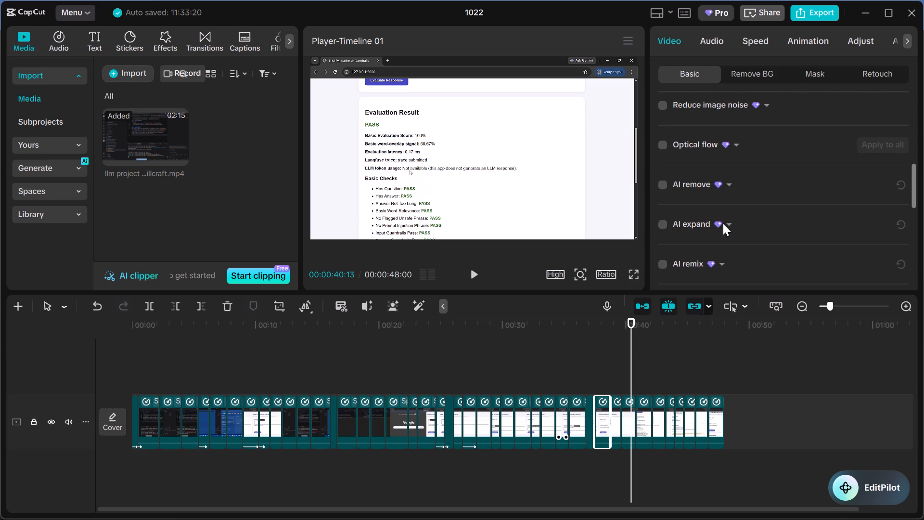
scroll(723, 223, "up", 8)
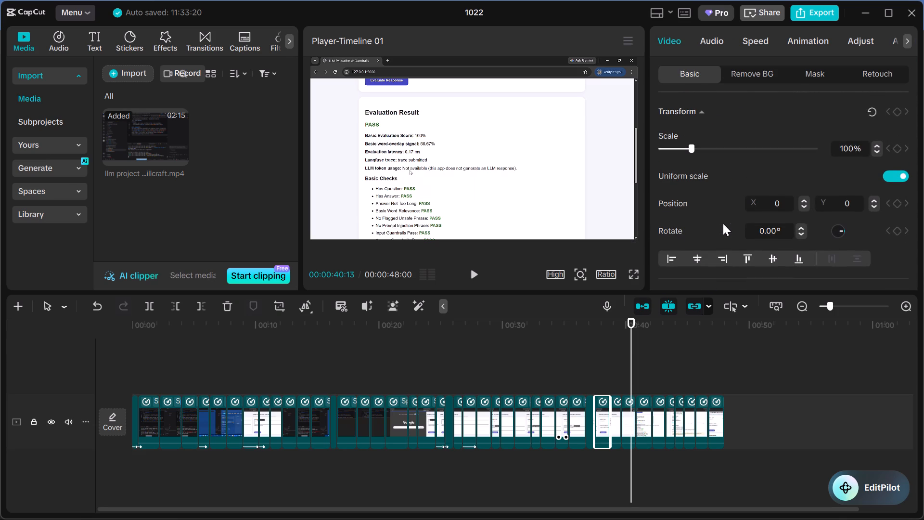
Switch to the Amazon page in Microsoft Edge and open Your Orders from the account page.
left_click(861, 15)
scroll(567, 228, "up", 8)
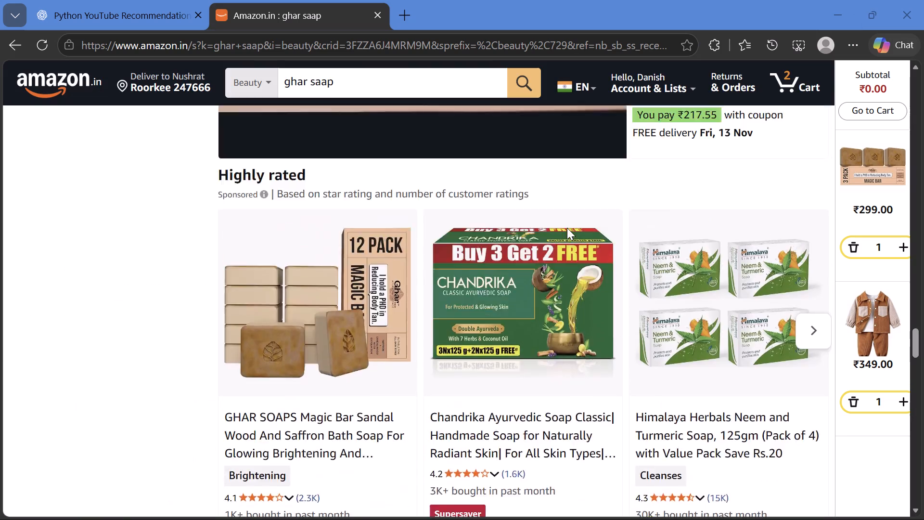
scroll(567, 228, "up", 9)
scroll(649, 207, "up", 7)
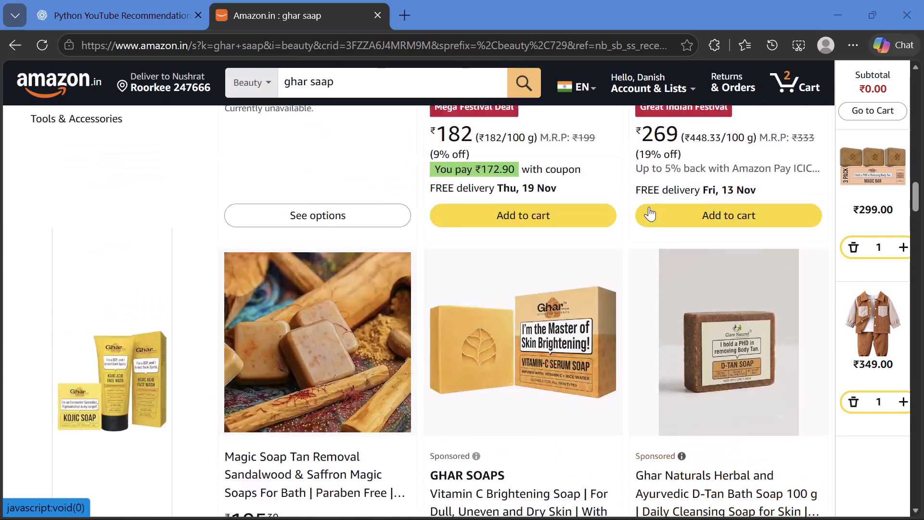
scroll(649, 207, "up", 4)
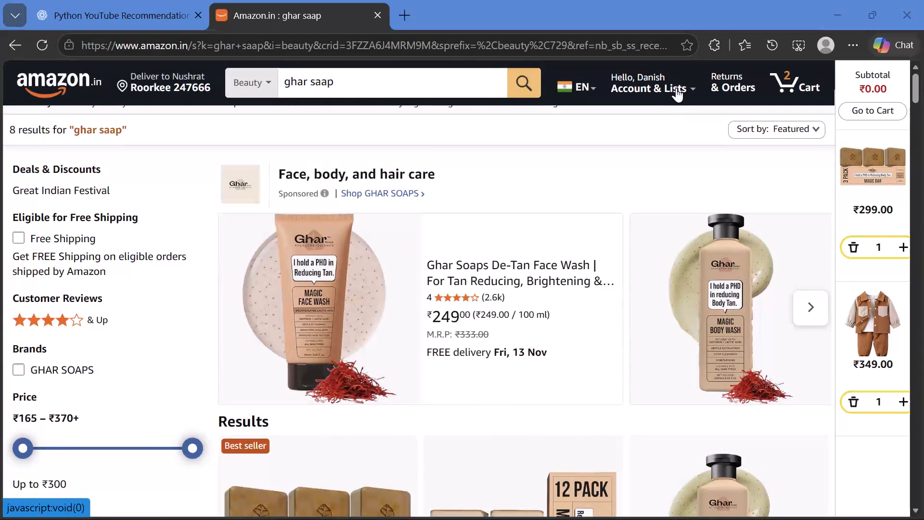
left_click(670, 77)
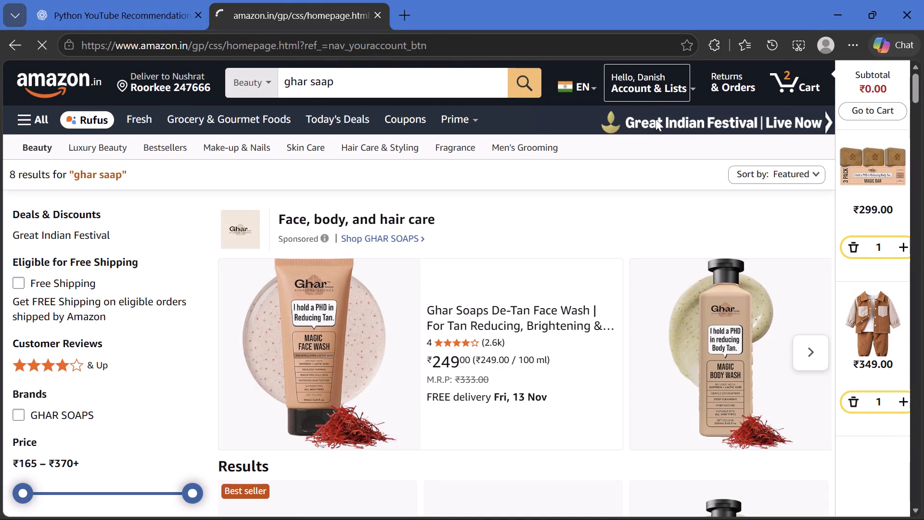
left_click(655, 83)
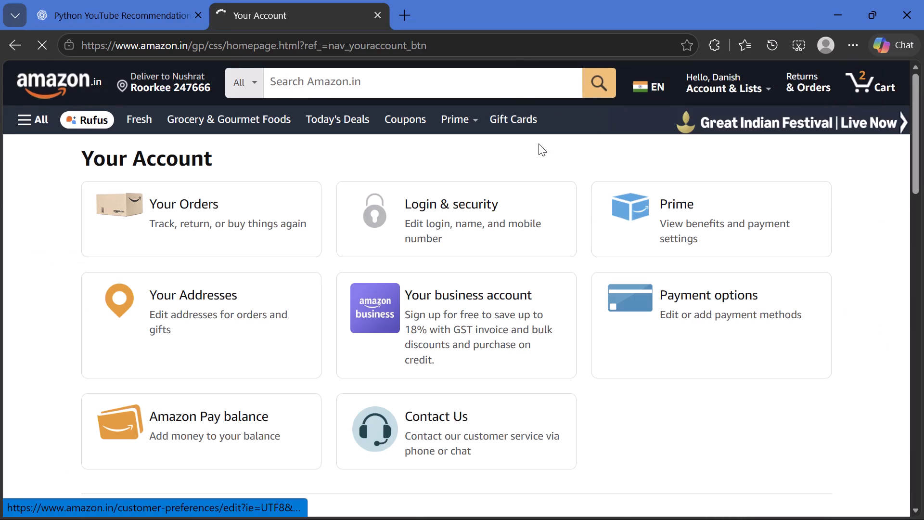
left_click(265, 248)
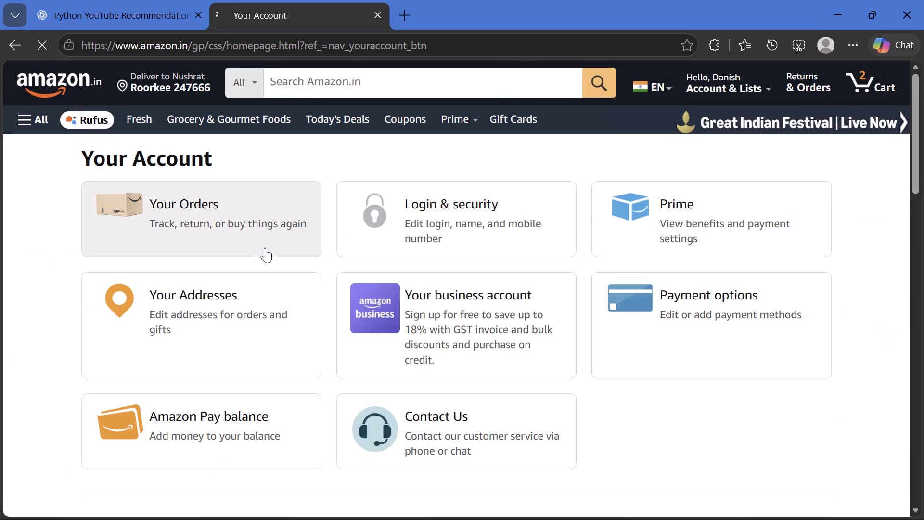
Look through the orders placed in the past 3 months in the Amazon order history.
scroll(363, 269, "down", 2)
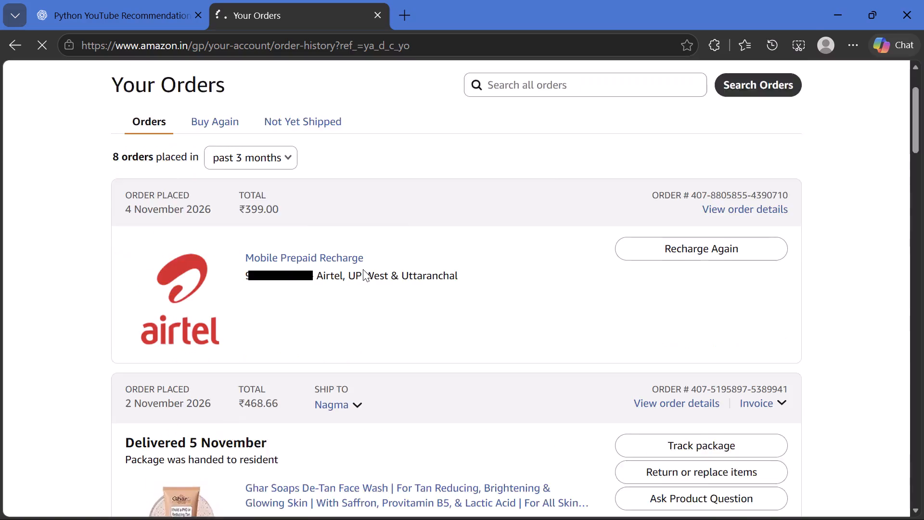
scroll(363, 269, "up", 2)
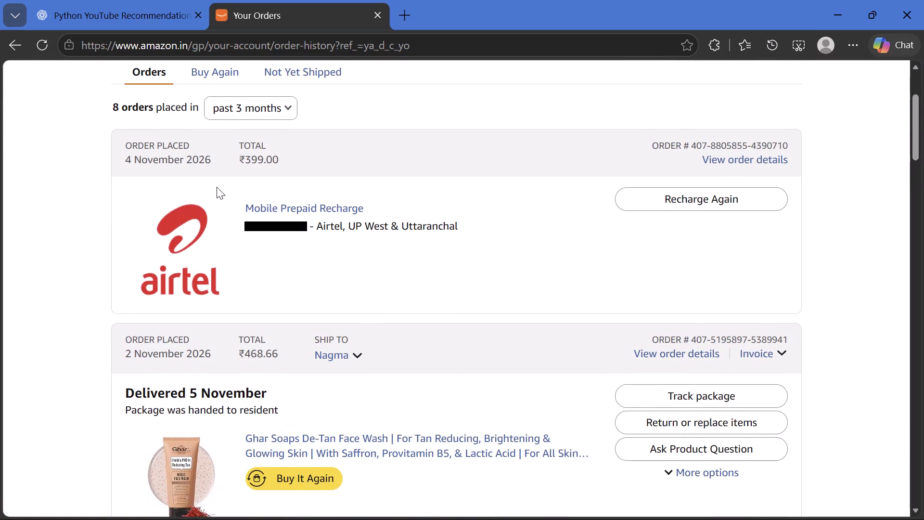
scroll(393, 249, "down", 2)
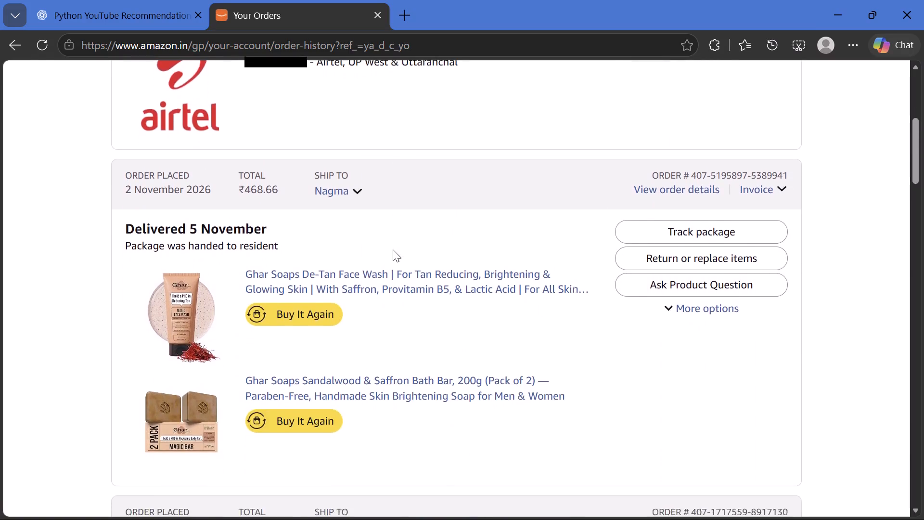
scroll(393, 249, "down", 5)
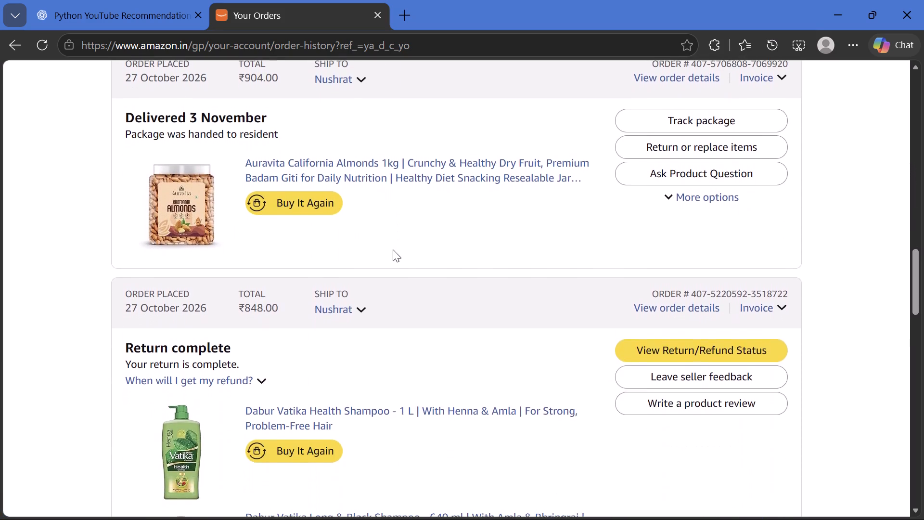
scroll(393, 249, "down", 1)
scroll(393, 249, "up", 5)
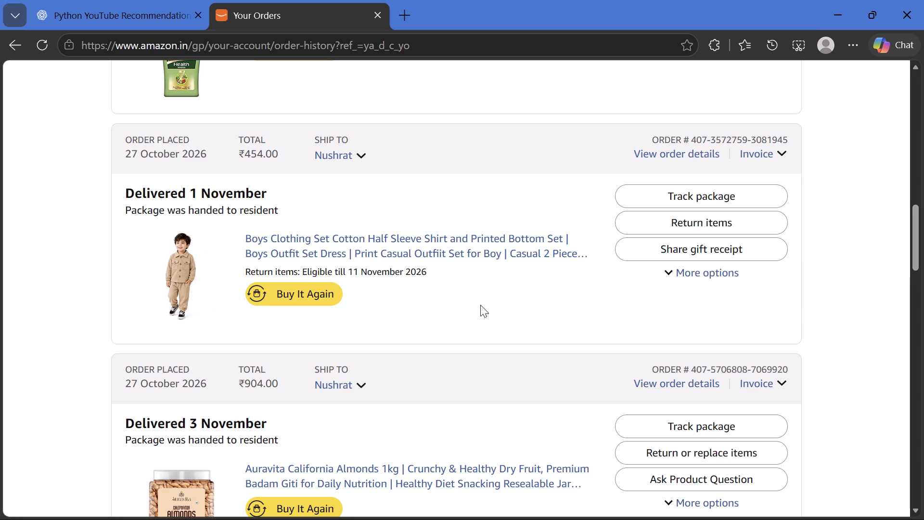
scroll(480, 305, "down", 4)
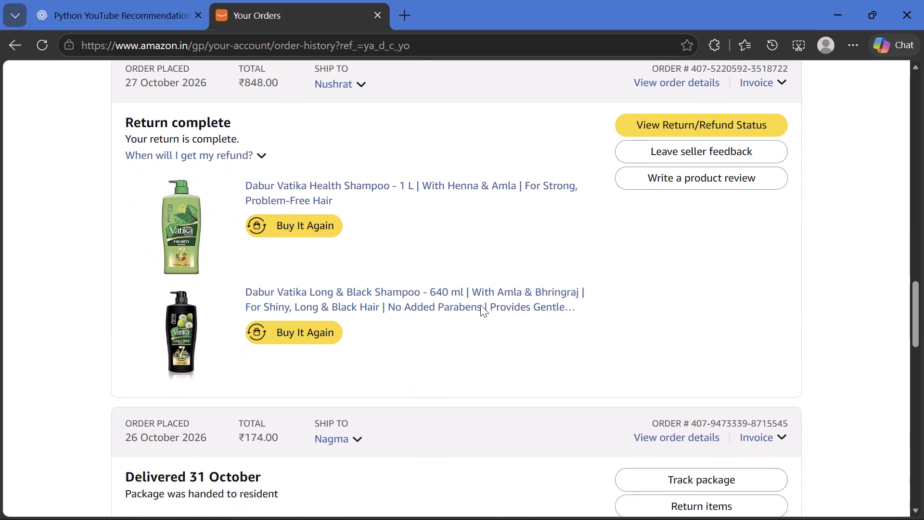
scroll(480, 305, "down", 5)
Dismiss the WhatsApp notification and view the second page of recommendations based on shopping trends.
scroll(480, 305, "up", 2)
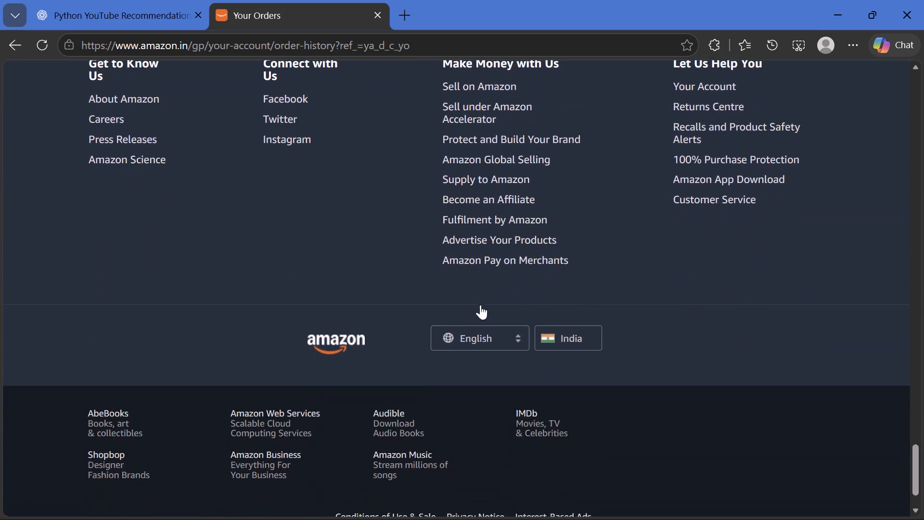
scroll(480, 305, "up", 3)
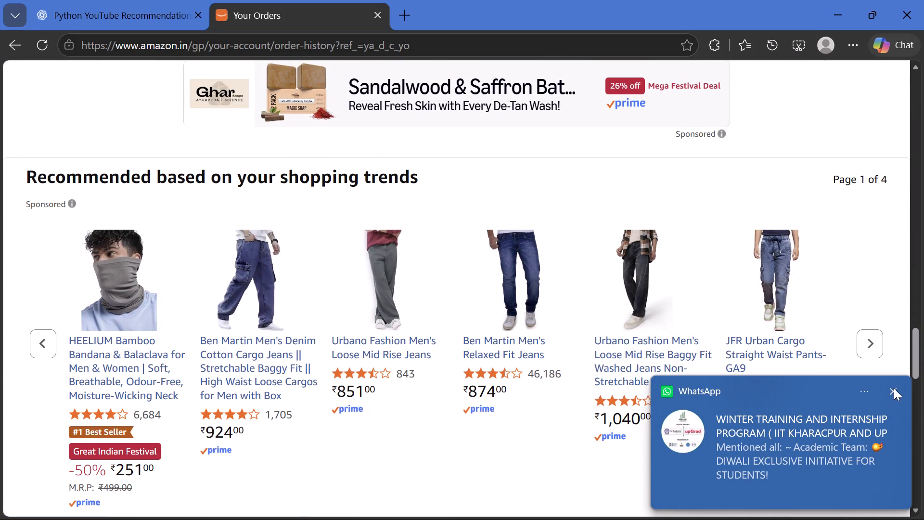
left_click(894, 388)
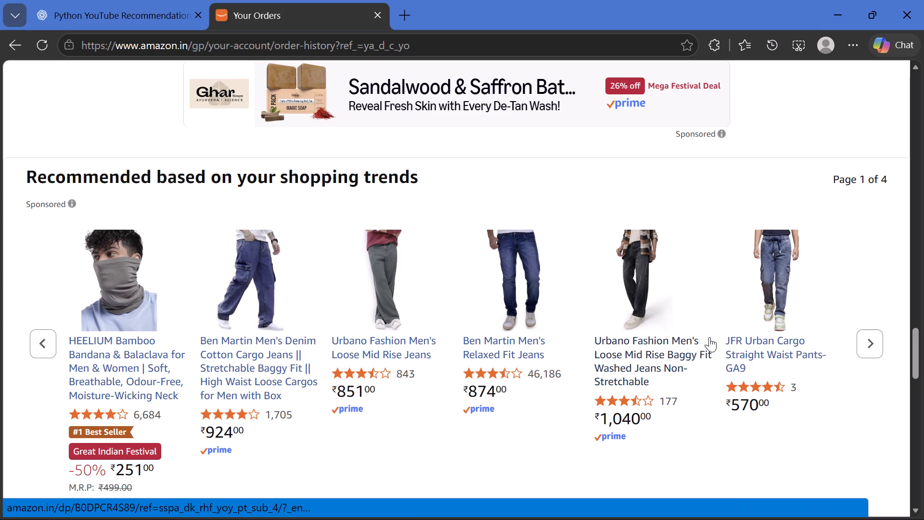
left_click(873, 342)
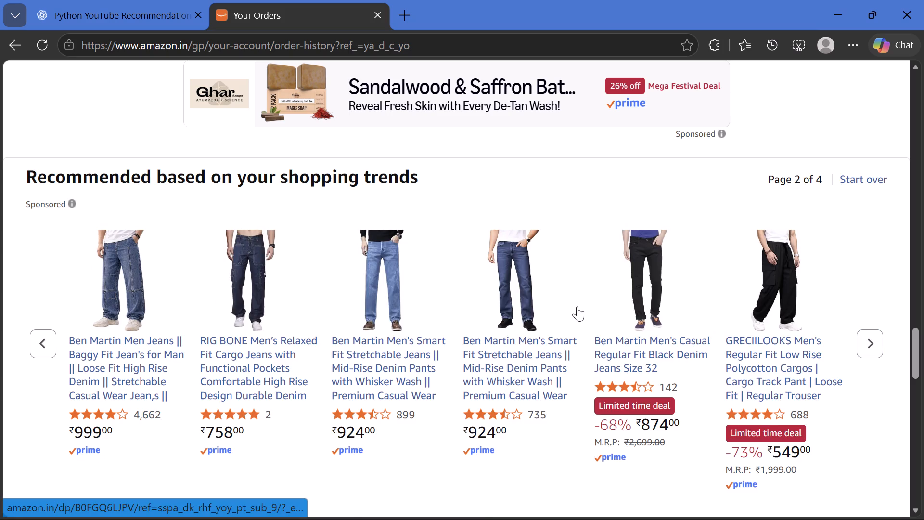
Go back over the order history and examine the most recent orders from November 2026.
scroll(577, 306, "up", 5)
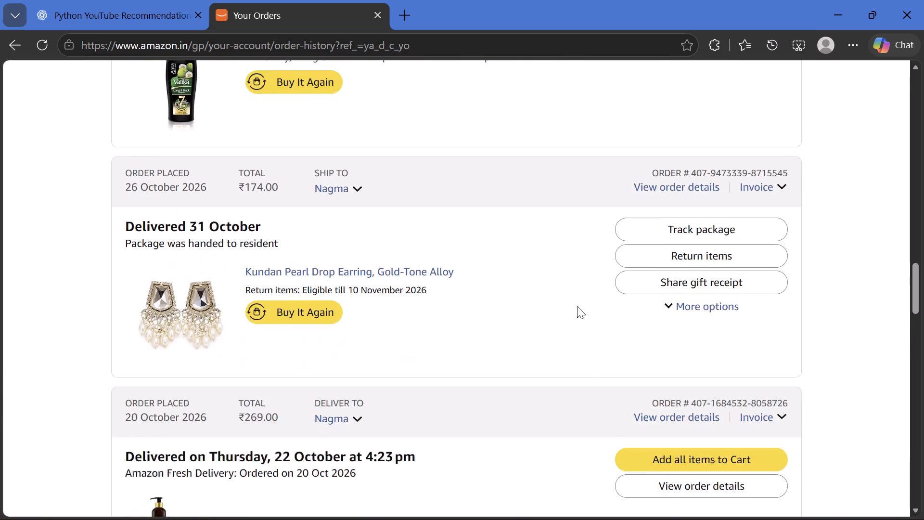
scroll(577, 306, "up", 5)
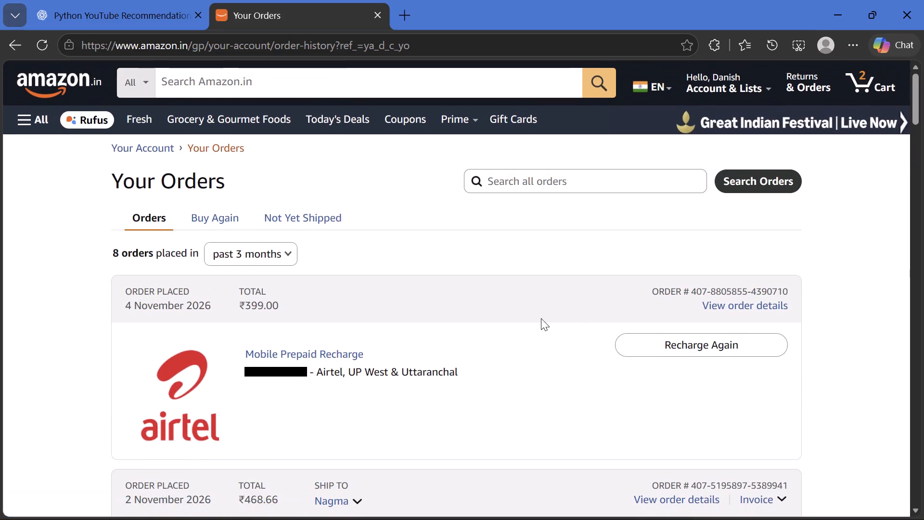
scroll(482, 387, "down", 2)
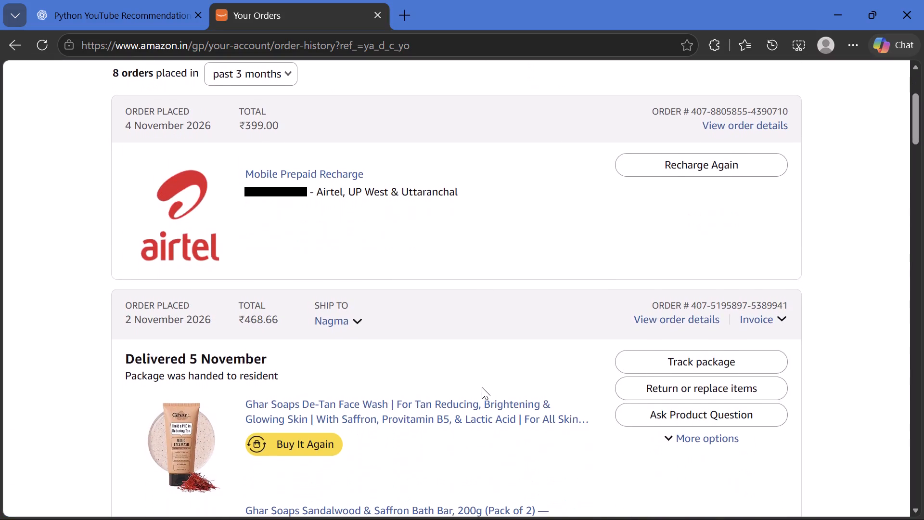
scroll(482, 387, "down", 1)
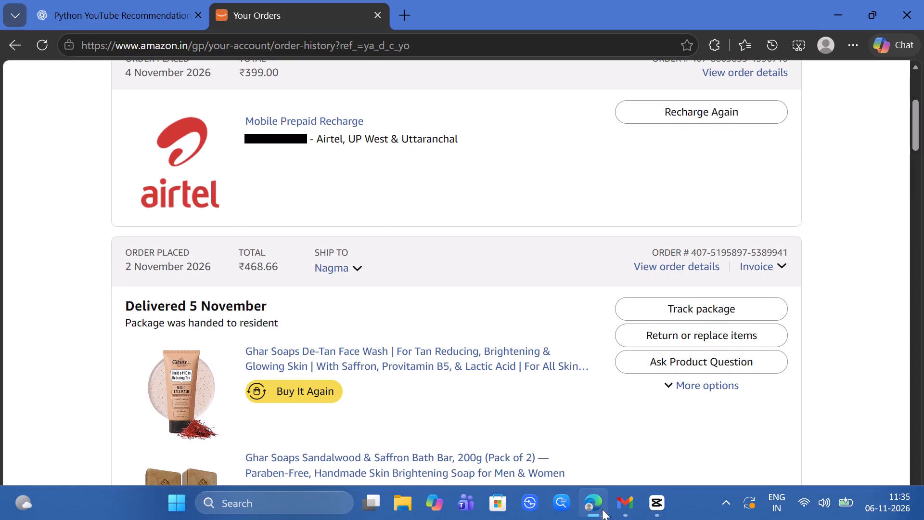
Switch back to CapCut, go to the start of the timeline, and split the video at 00:00:01:02 and at 00:00:02:27.
left_click(655, 507)
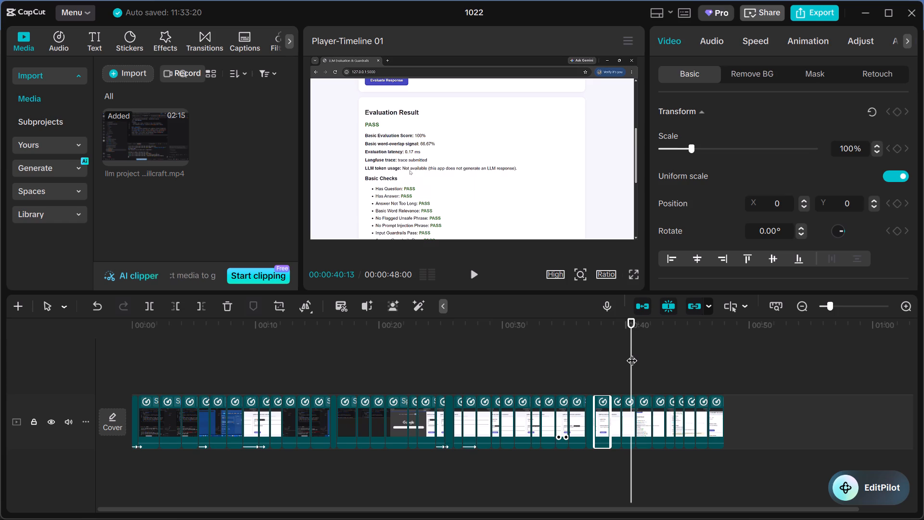
left_click_drag(631, 353, 546, 357)
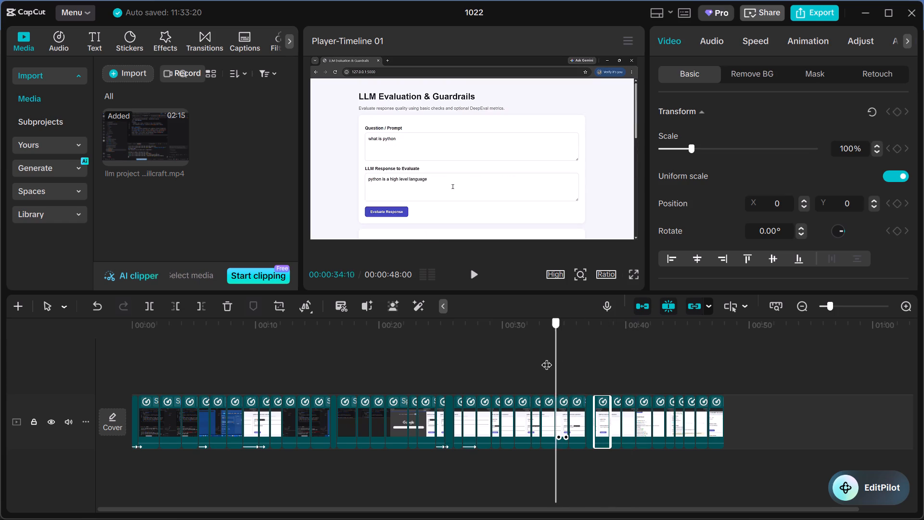
left_click_drag(546, 357, 511, 364)
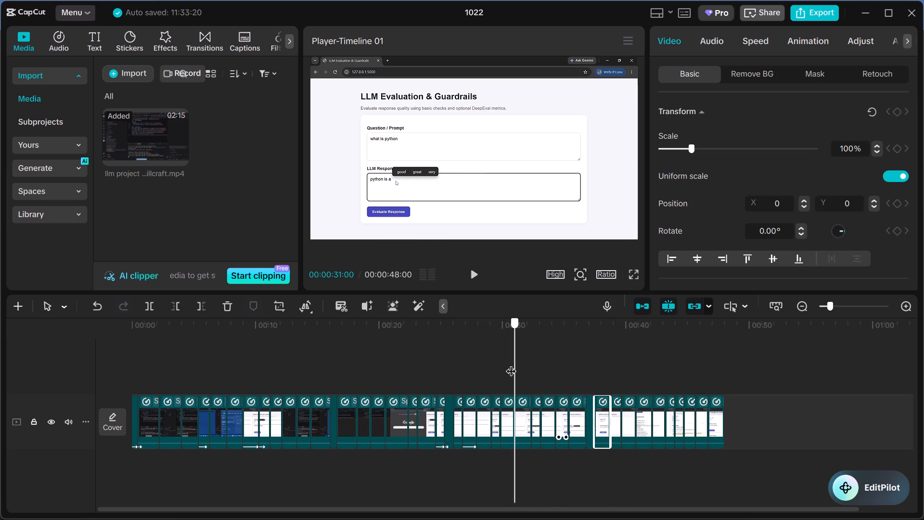
left_click_drag(511, 364, 509, 364)
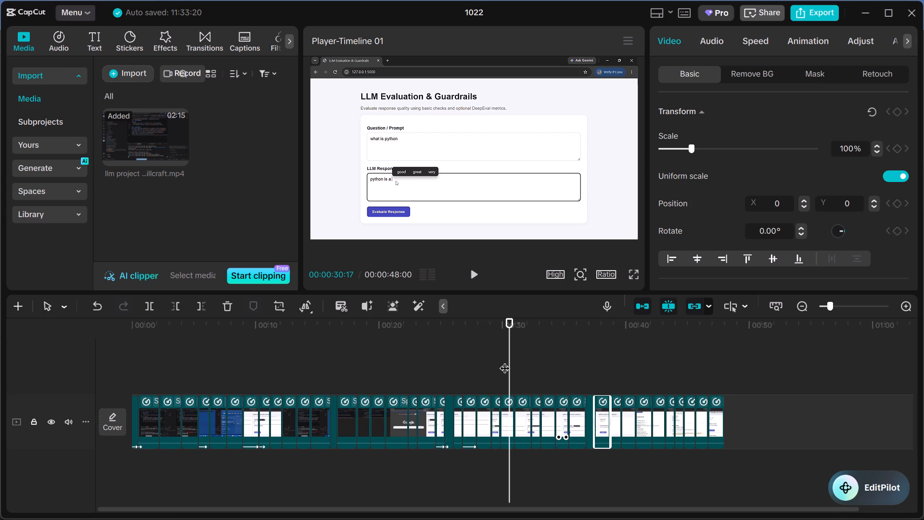
left_click_drag(508, 359, 202, 384)
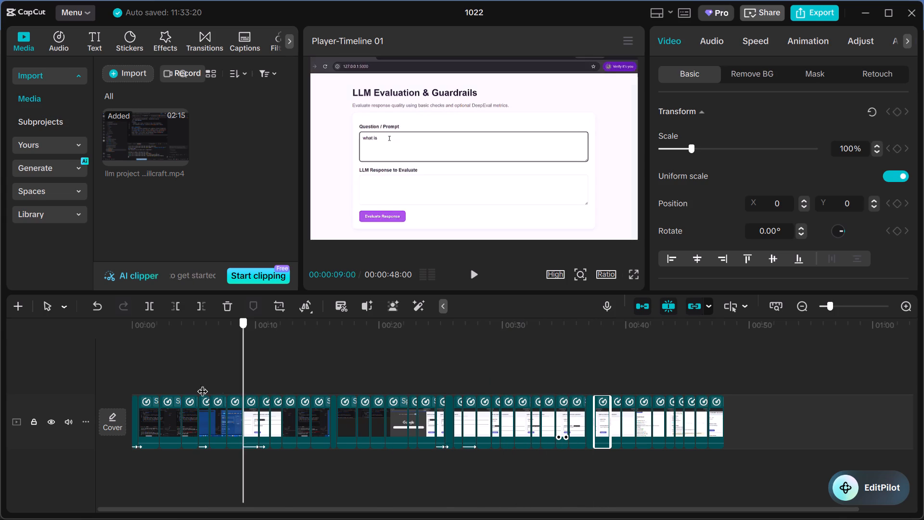
left_click_drag(202, 384, 103, 364)
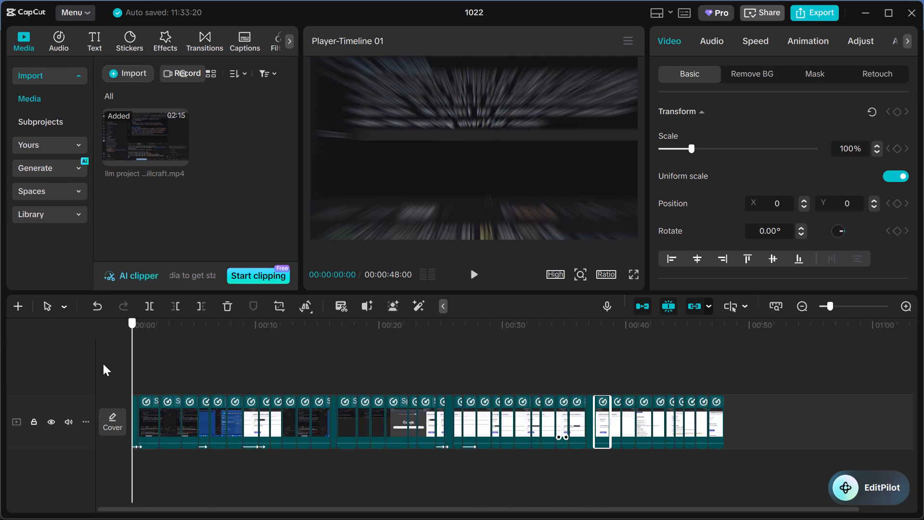
left_click_drag(103, 364, 125, 365)
left_click_drag(131, 354, 145, 358)
left_click(149, 298)
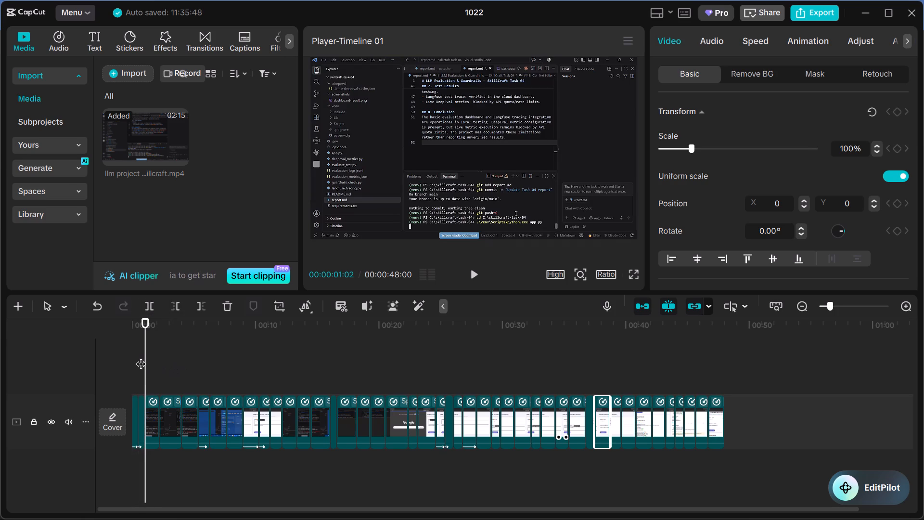
left_click_drag(146, 357, 168, 360)
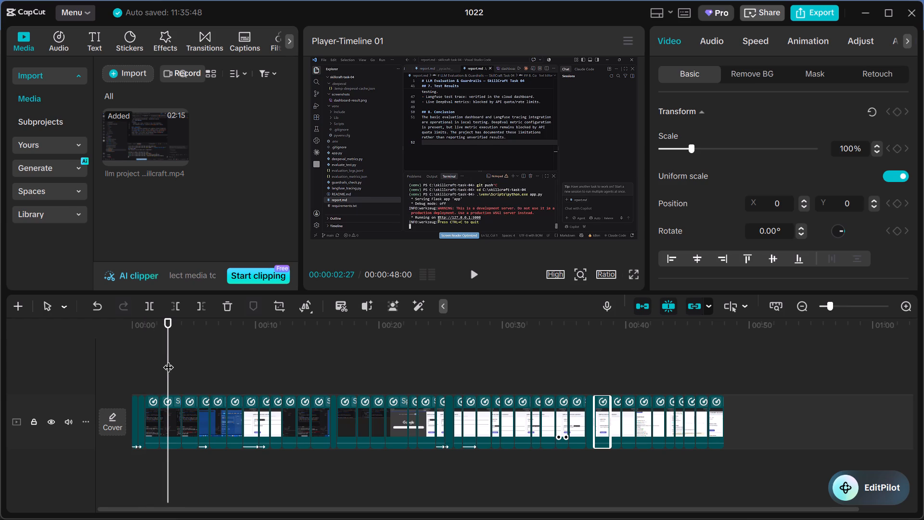
left_click(142, 304)
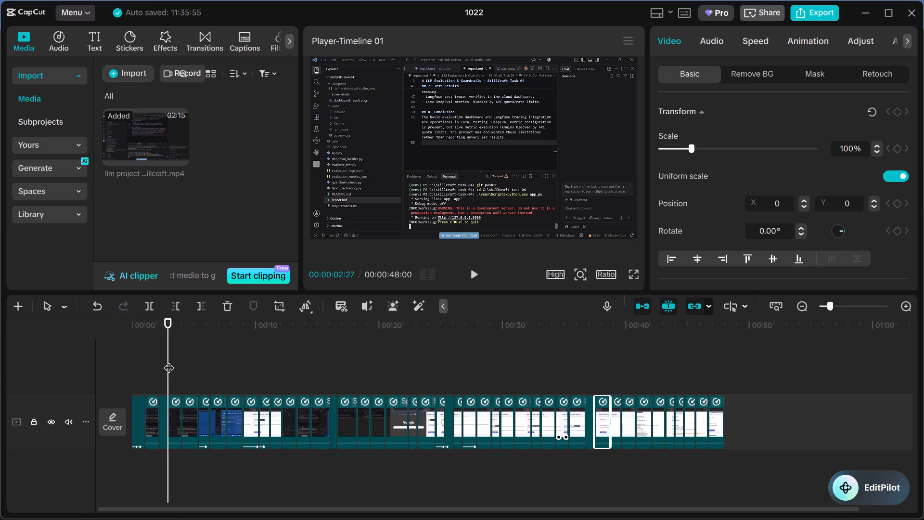
Split the clip showing the empty LLM response field at 00:00:28:09.
left_click_drag(168, 360, 439, 389)
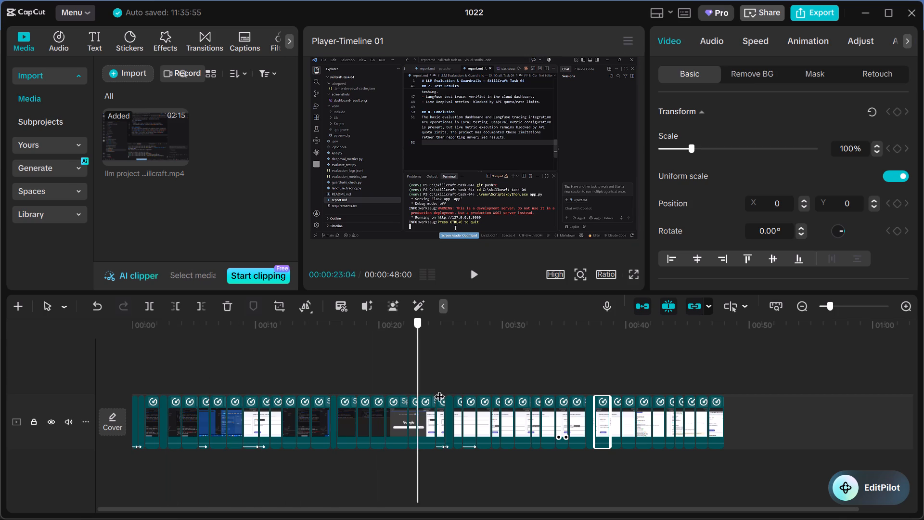
left_click_drag(439, 389, 481, 386)
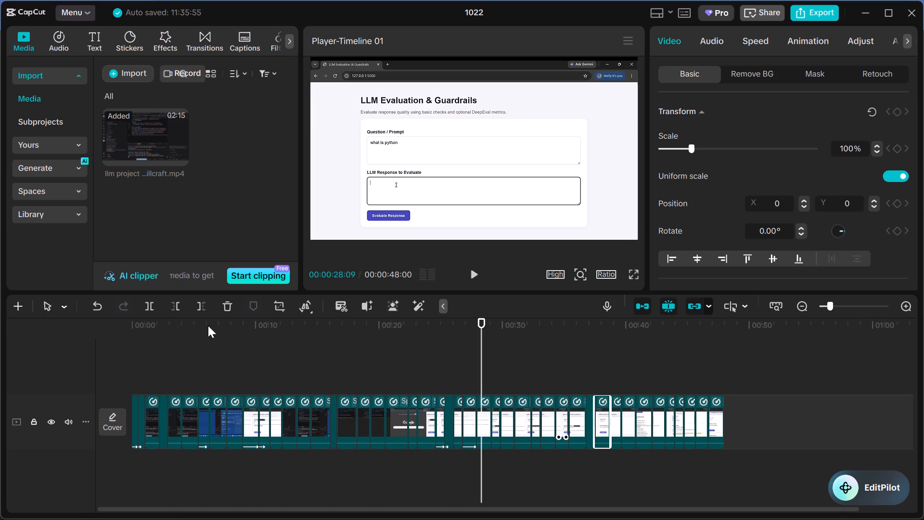
left_click(147, 309)
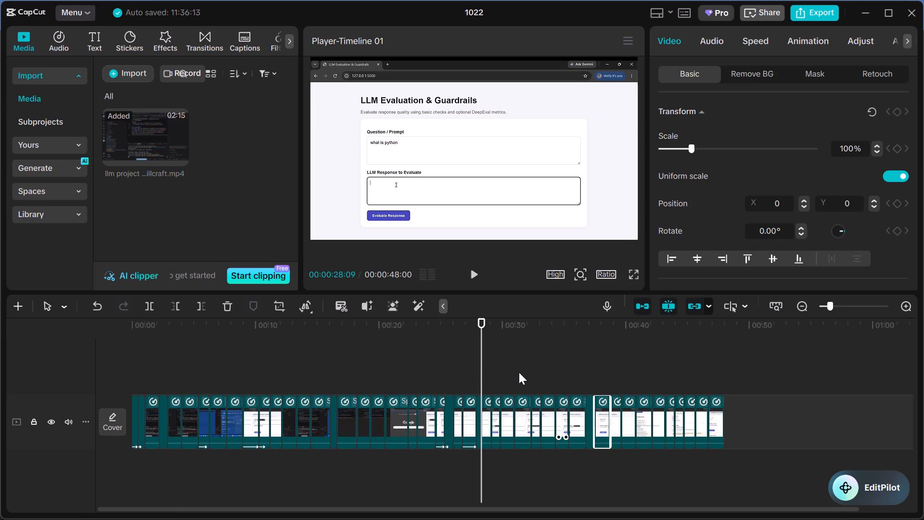
Split the clip showing the evaluation result with the PASS status at 00:00:39:07.
left_click_drag(482, 364, 517, 375)
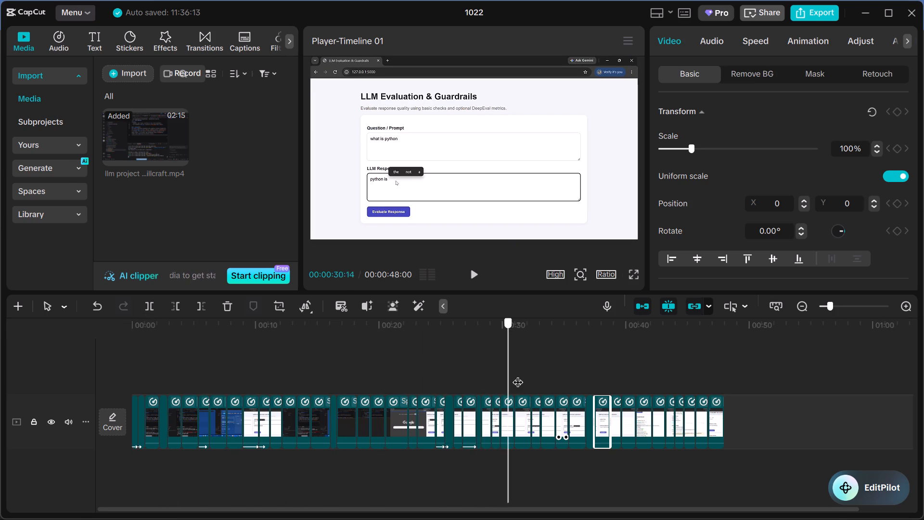
left_click_drag(517, 375, 626, 425)
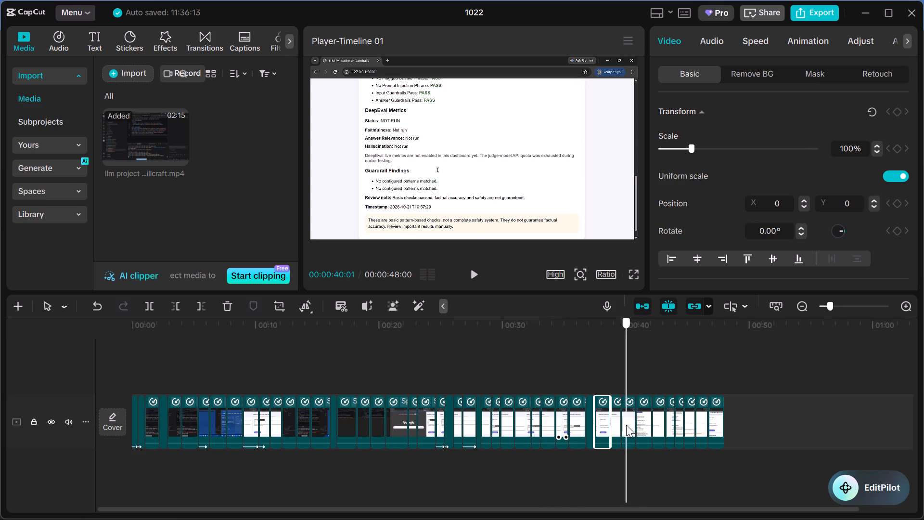
left_click_drag(626, 425, 612, 427)
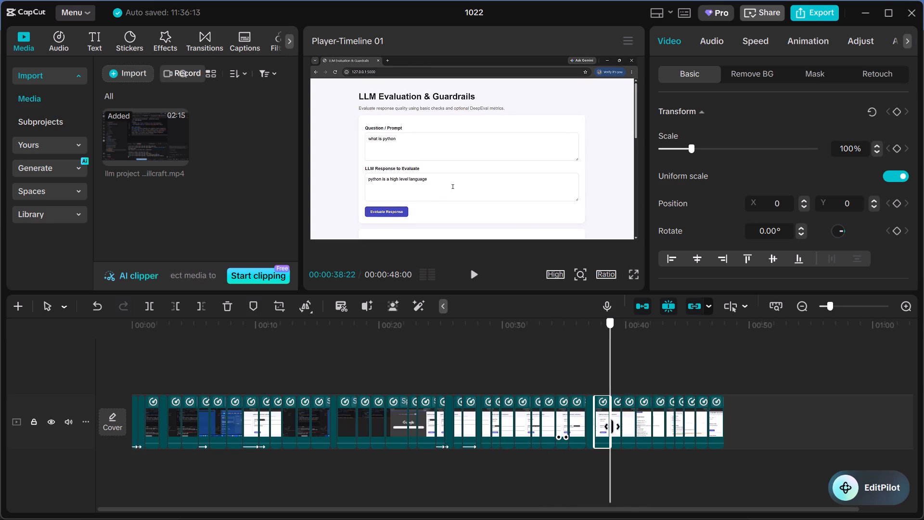
left_click_drag(612, 427, 616, 429)
left_click(145, 307)
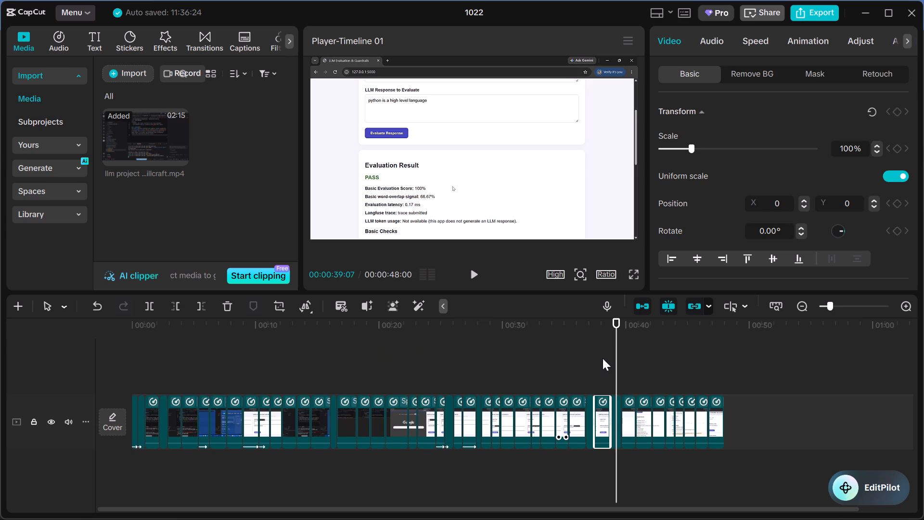
Split the clip at 00:00:21:26, where the empty LLM Evaluation & Guardrails page replaces the Google page.
left_click_drag(617, 361, 665, 365)
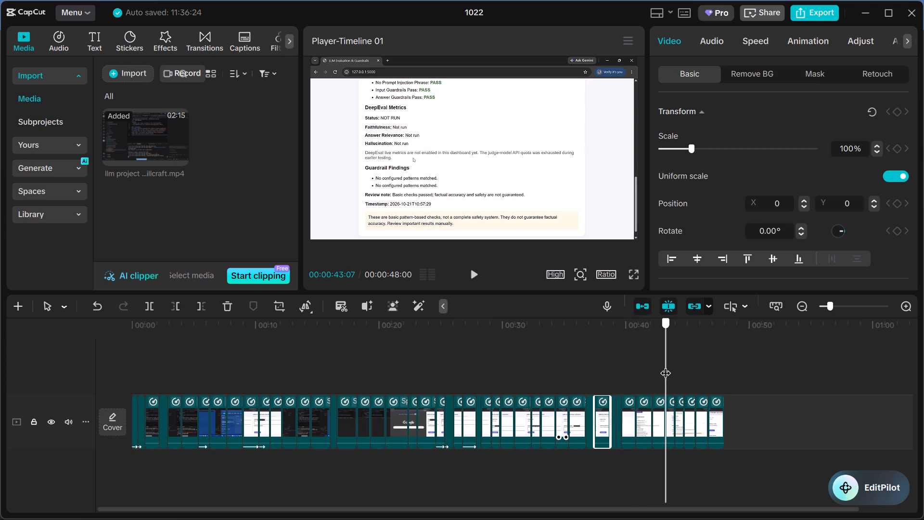
left_click_drag(665, 365, 706, 382)
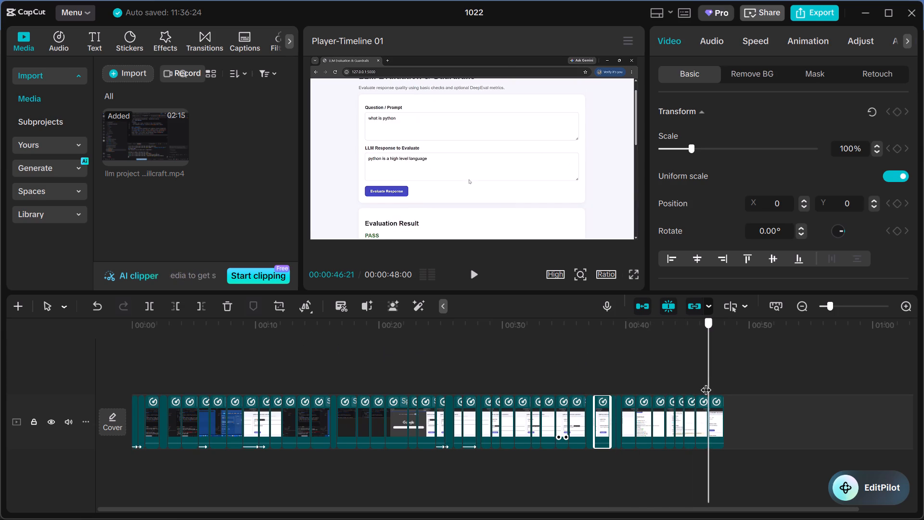
left_click_drag(706, 382, 469, 439)
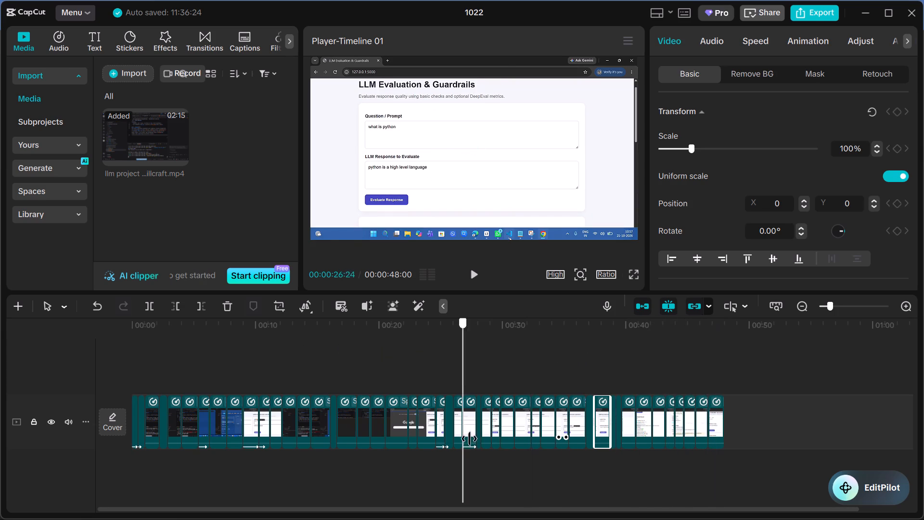
left_click_drag(469, 439, 479, 356)
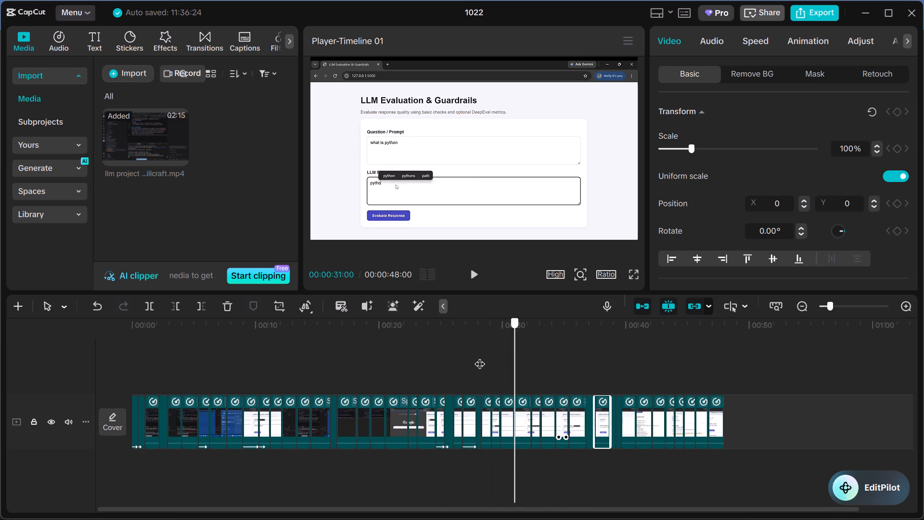
left_click_drag(479, 356, 493, 299)
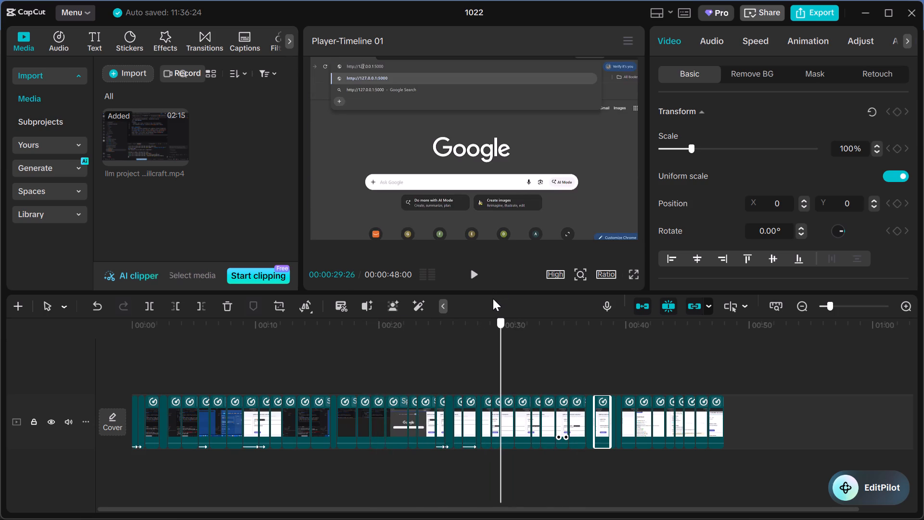
left_click_drag(493, 299, 453, 332)
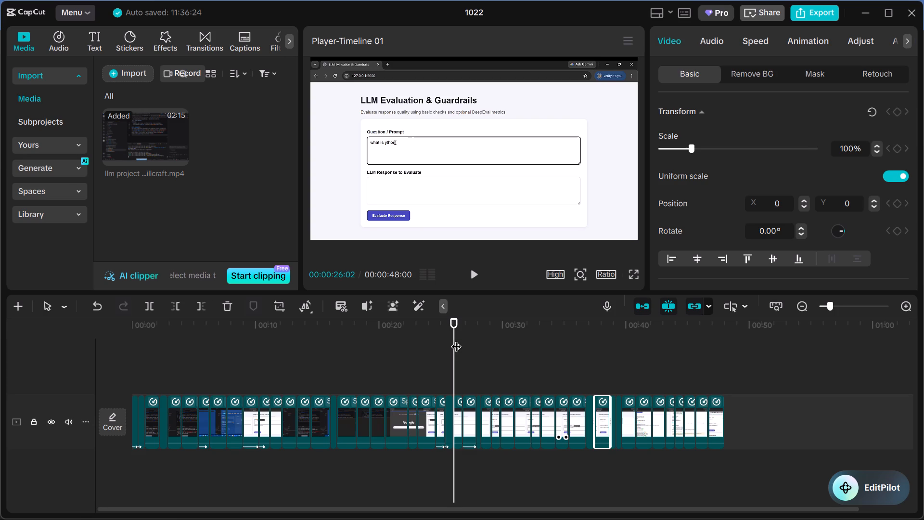
left_click_drag(456, 339, 397, 346)
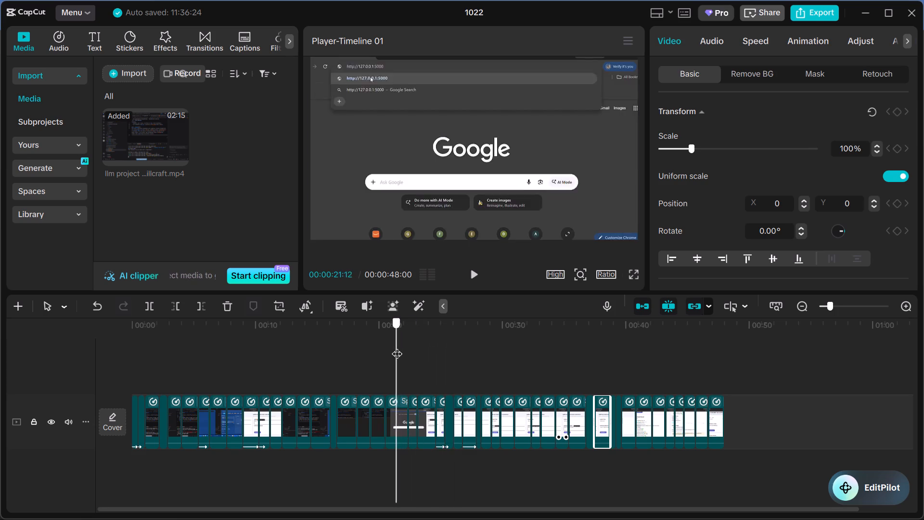
left_click_drag(397, 346, 402, 348)
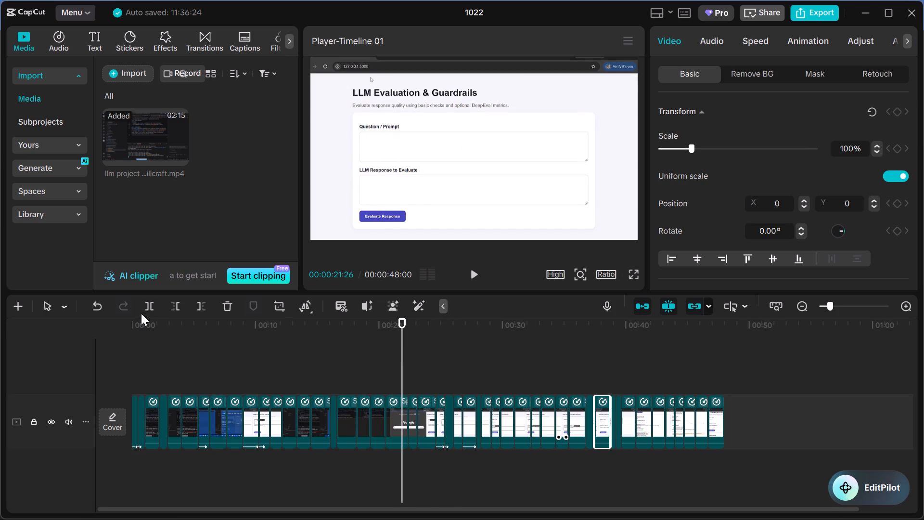
left_click(142, 313)
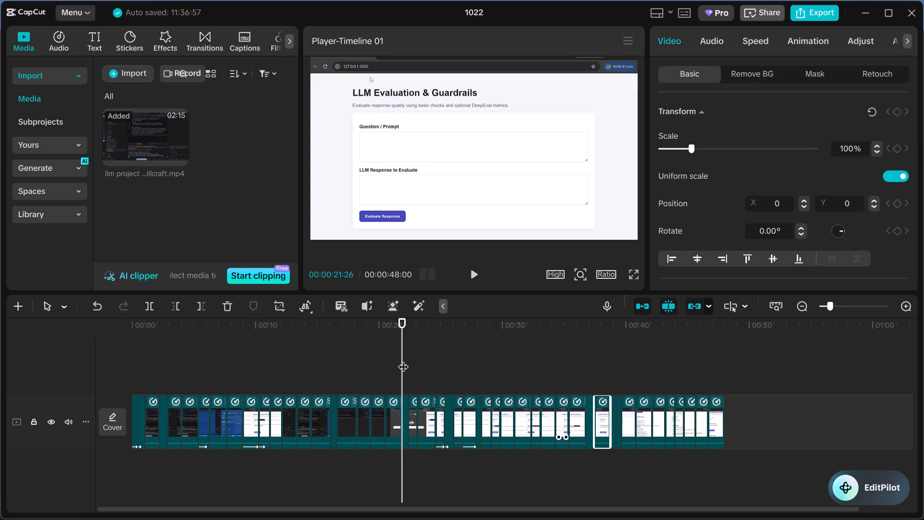
Try several scale values on the selected clip near 00:00:38, ending at 79%.
scroll(540, 244, "up", 1)
left_click(715, 148)
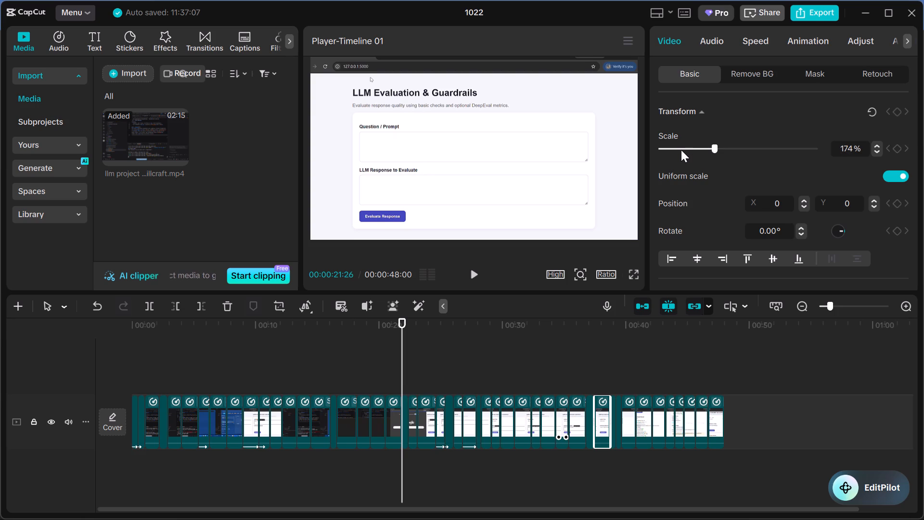
left_click(681, 150)
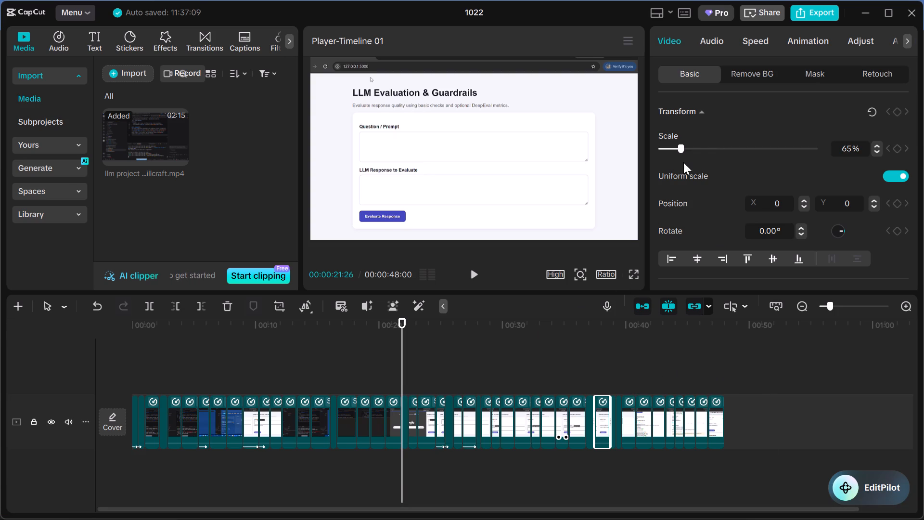
left_click(691, 145)
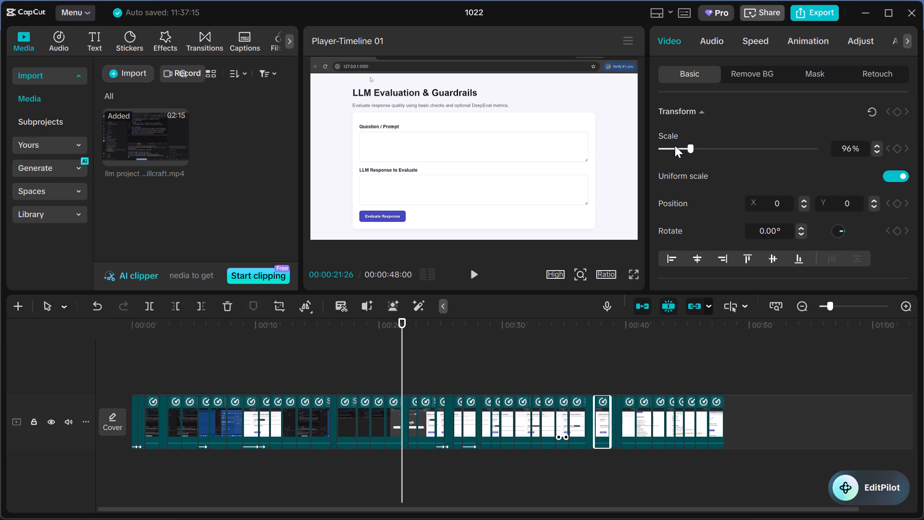
left_click(675, 145)
left_click(685, 146)
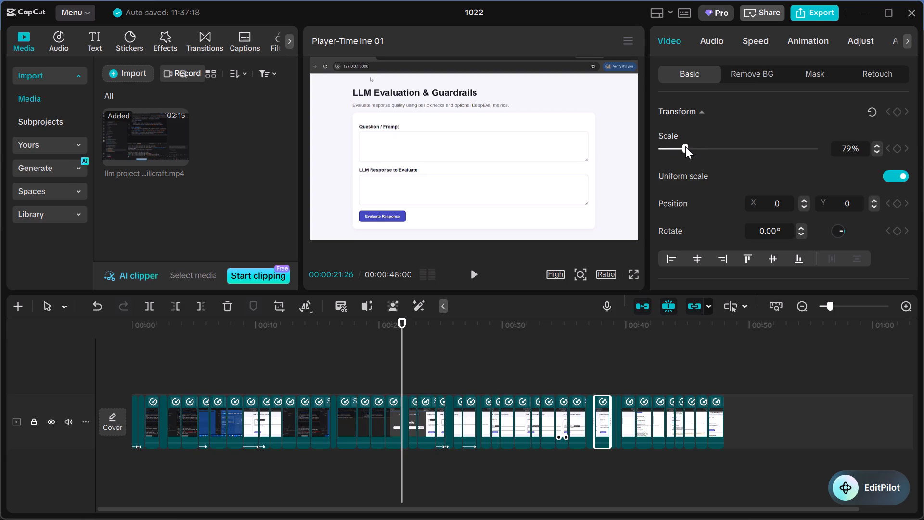
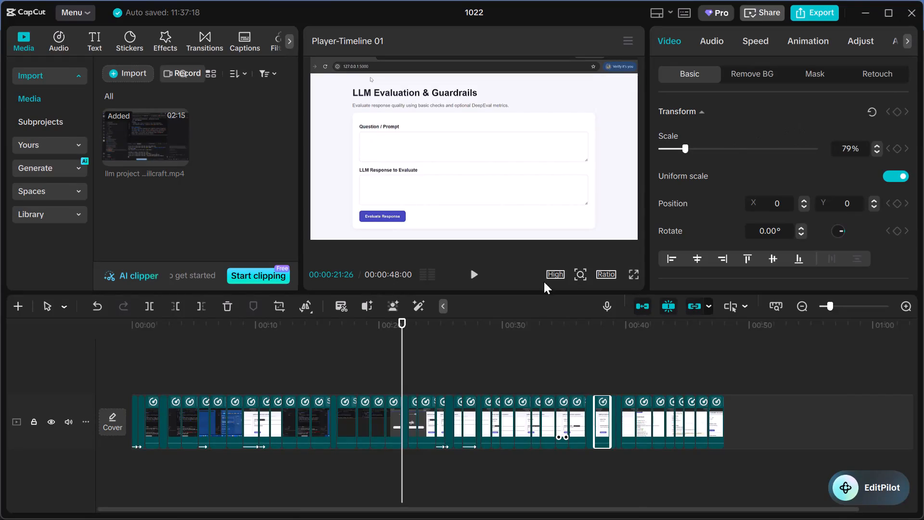
Scrub the timeline between about 00:00:19 and 00:00:37 to examine the Google page and LLM Evaluation & Guardrails footage.
left_click_drag(404, 353, 419, 355)
left_click_drag(419, 355, 500, 379)
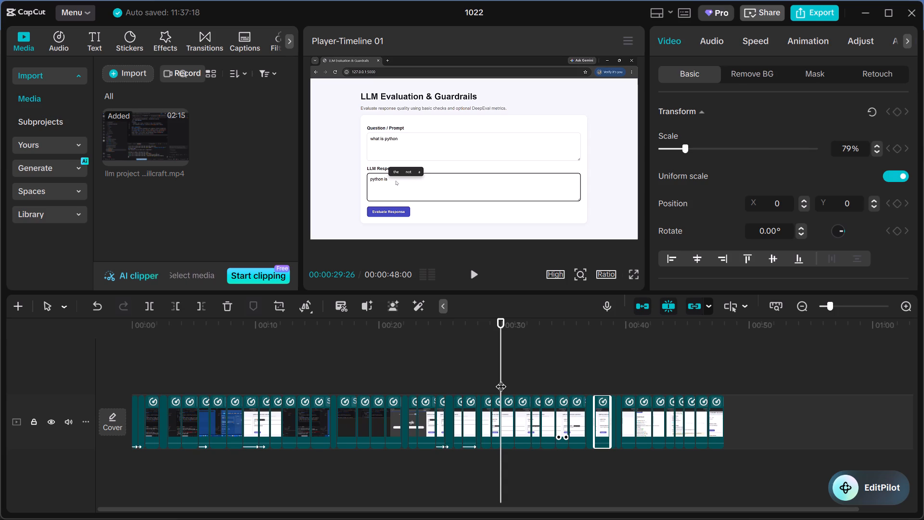
left_click(588, 377)
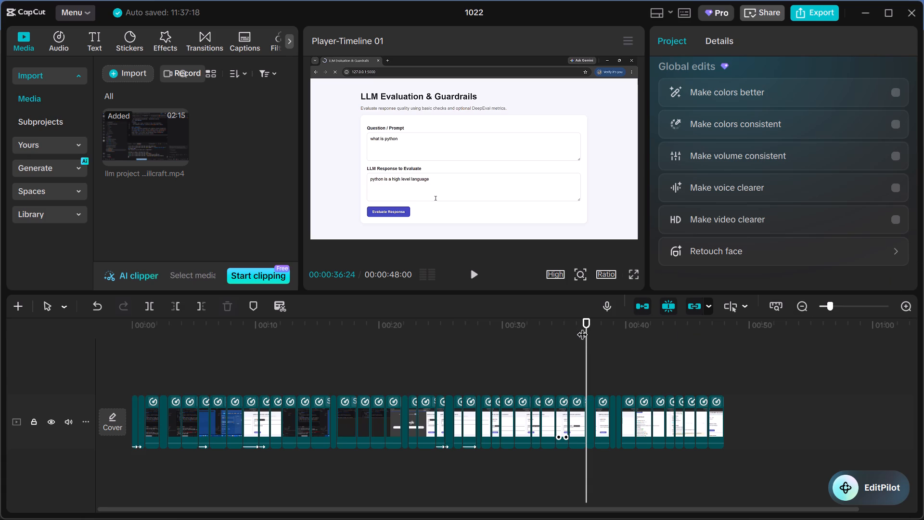
left_click_drag(586, 329, 435, 343)
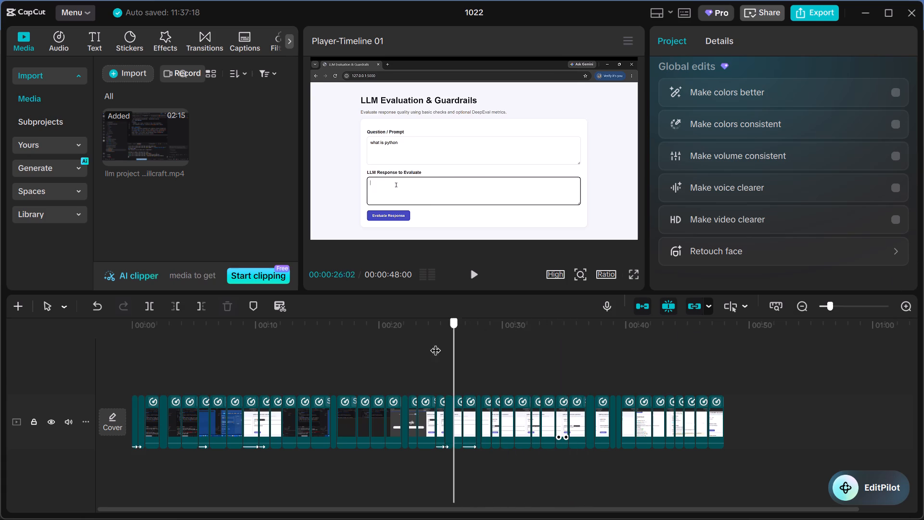
left_click_drag(435, 343, 367, 325)
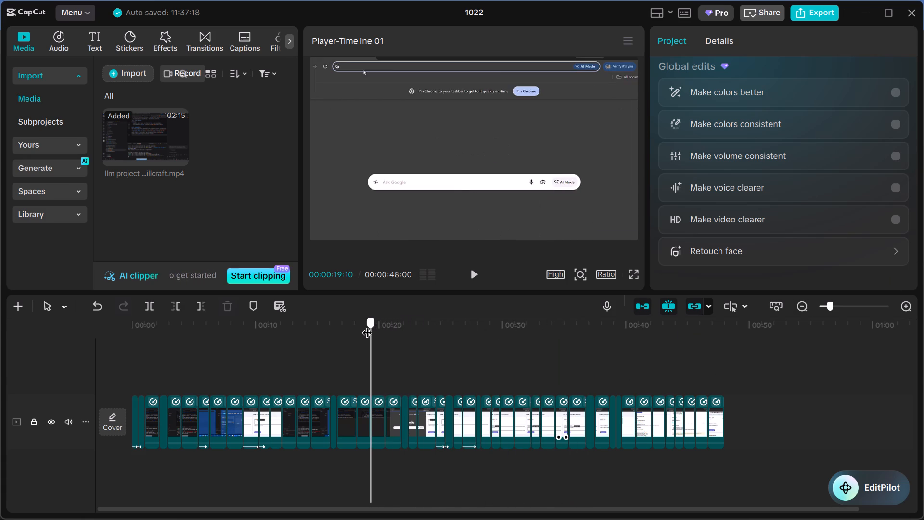
left_click_drag(367, 325, 378, 325)
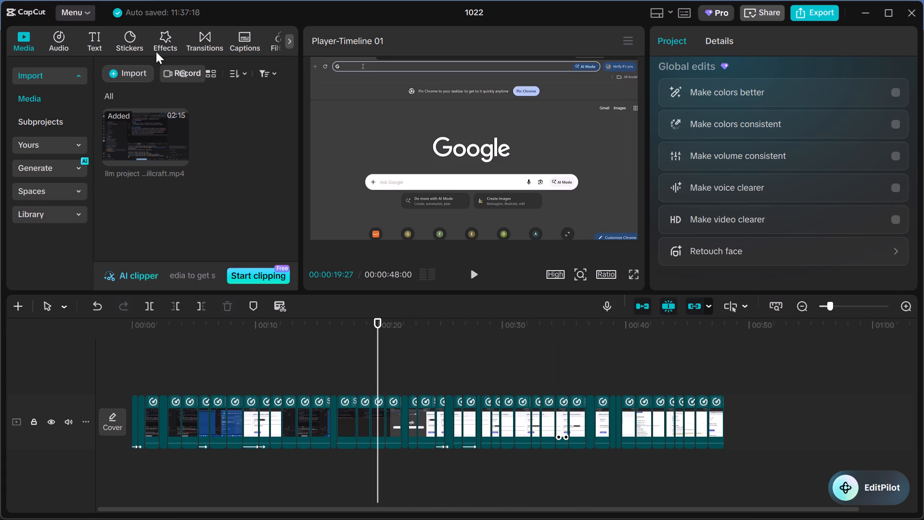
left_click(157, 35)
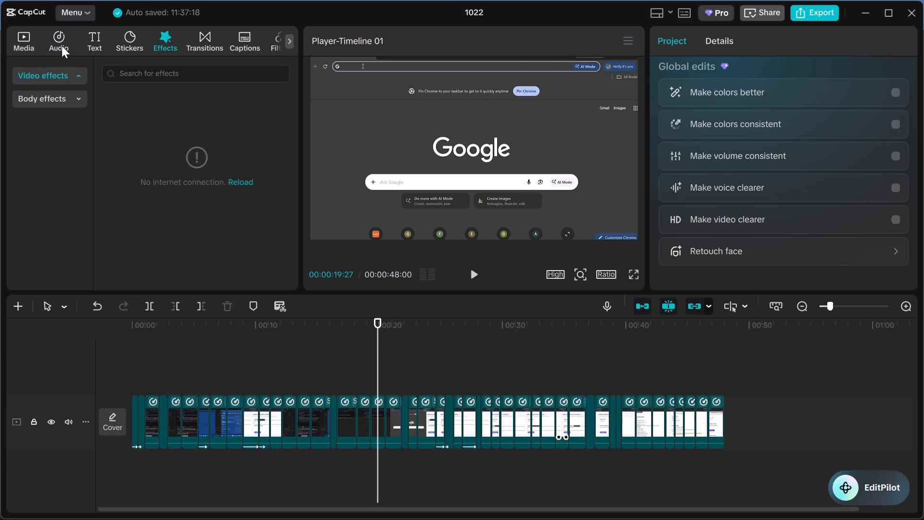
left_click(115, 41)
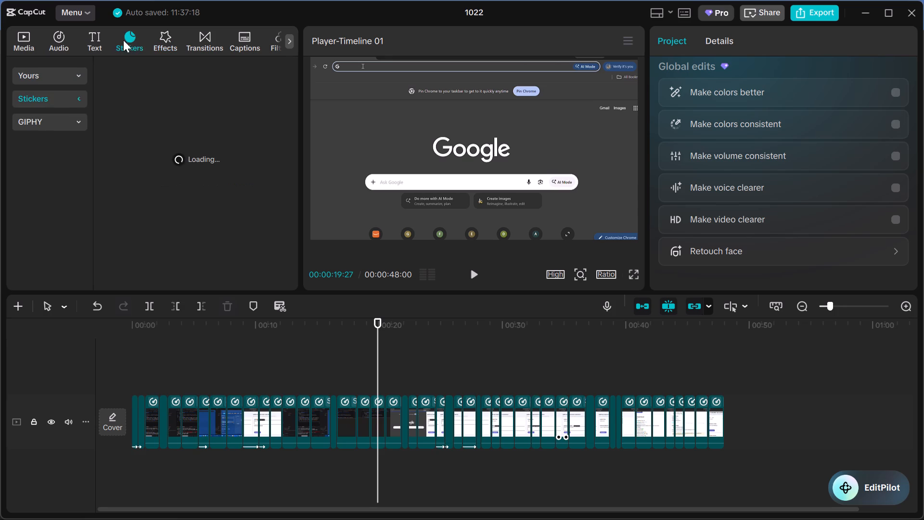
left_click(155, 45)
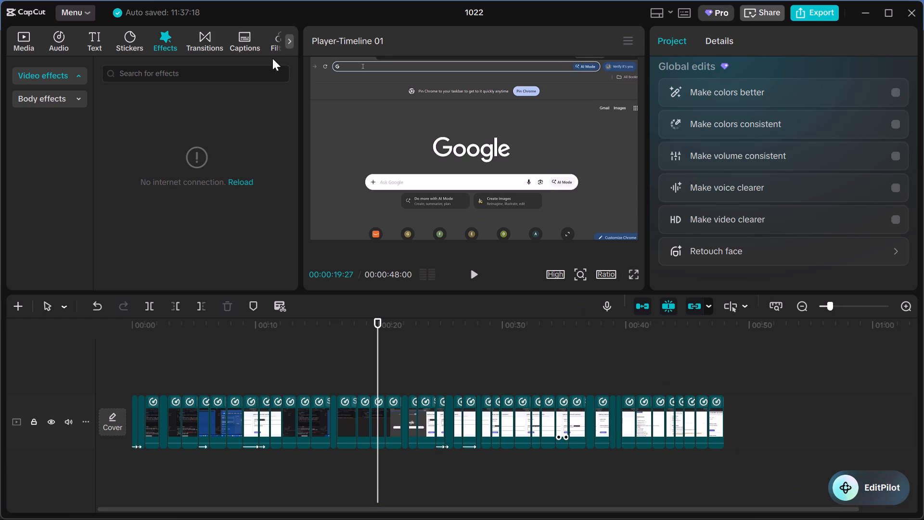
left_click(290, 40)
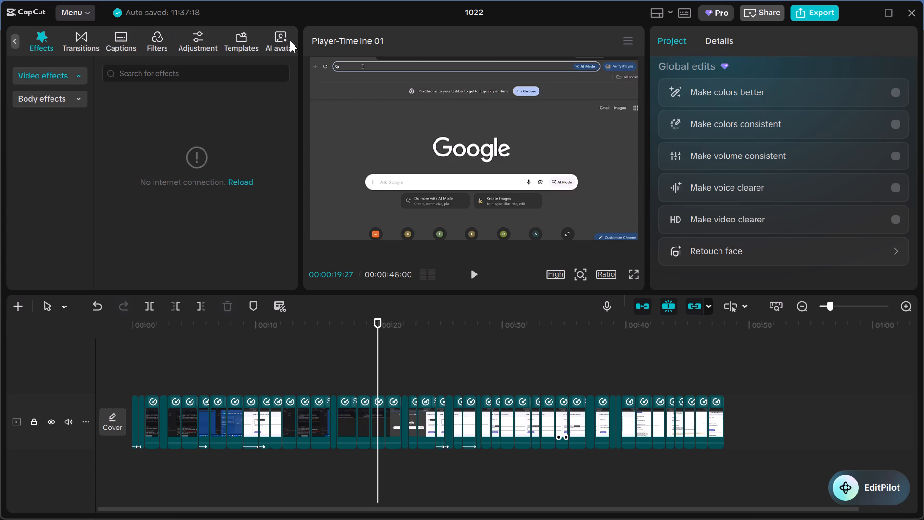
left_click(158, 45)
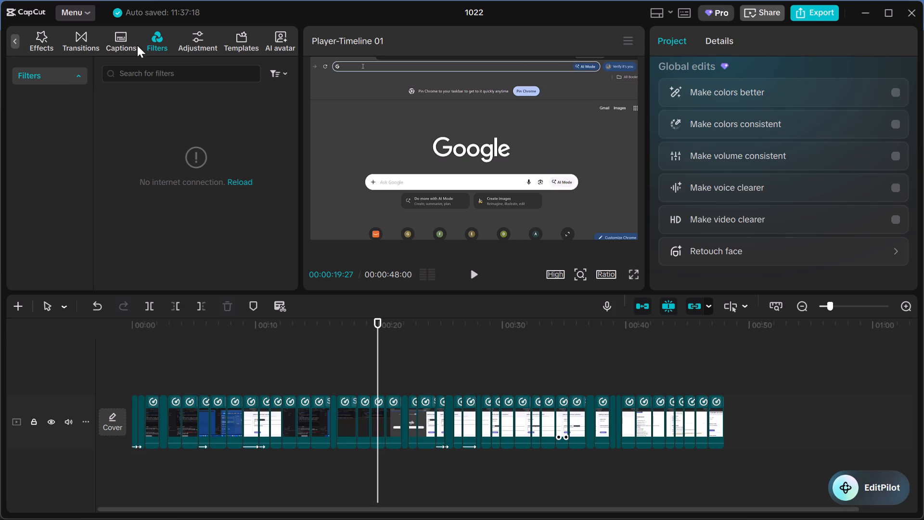
Play back the Google page section from 00:00:19:27 to check the address being entered.
left_click(468, 272)
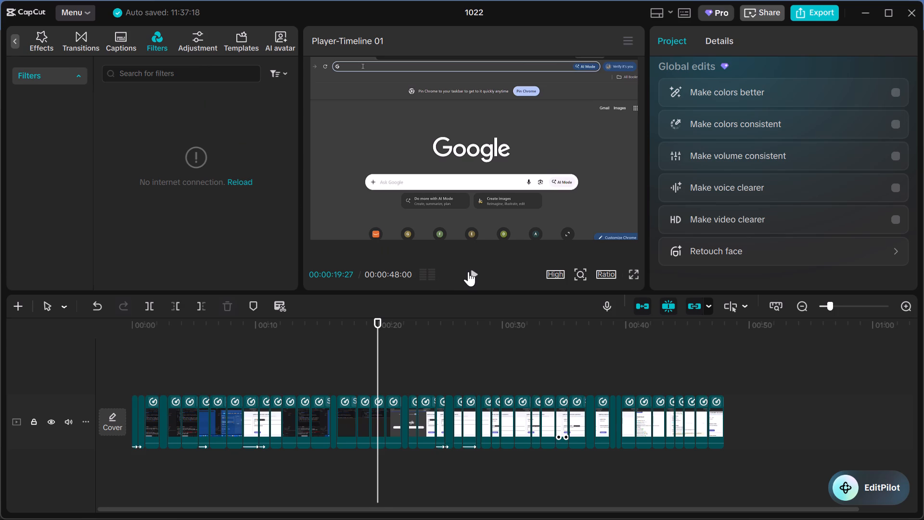
left_click(468, 272)
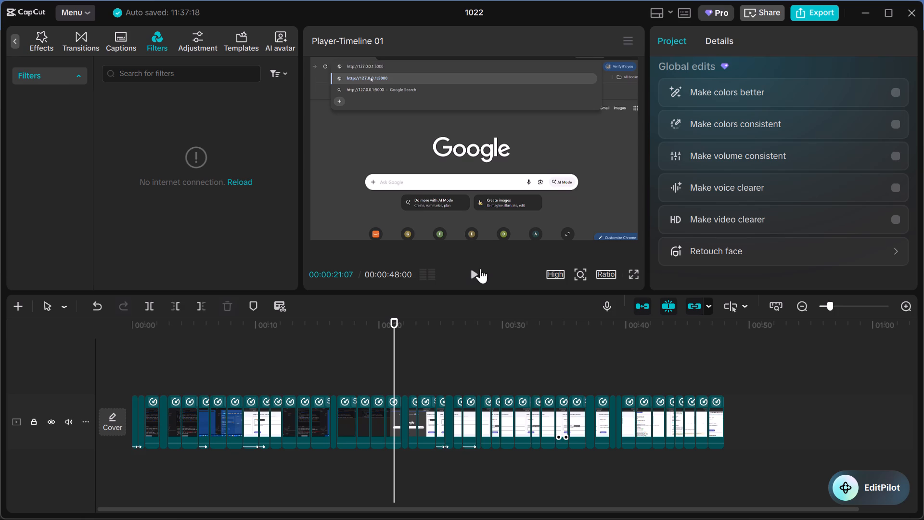
scroll(514, 263, "right", 1)
Split the clip showing the Evaluation Result at 00:00:40:13.
left_click(628, 400)
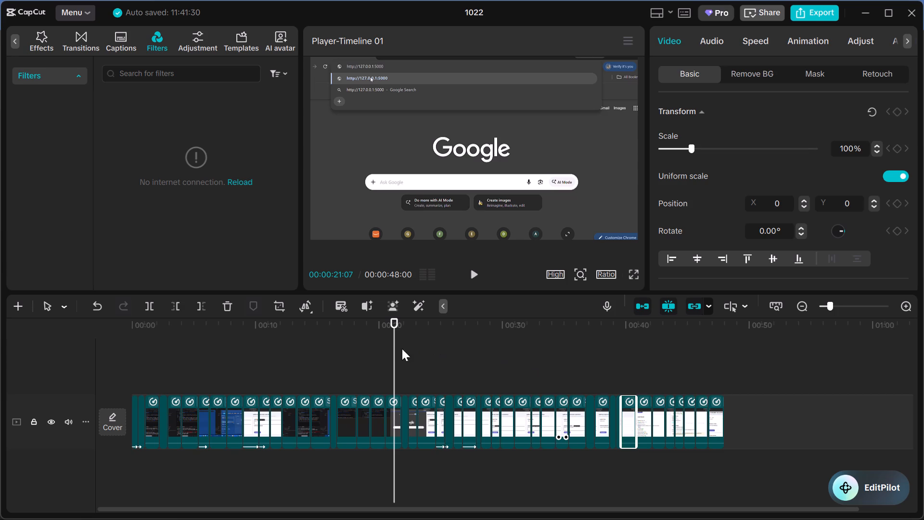
left_click_drag(393, 350, 596, 346)
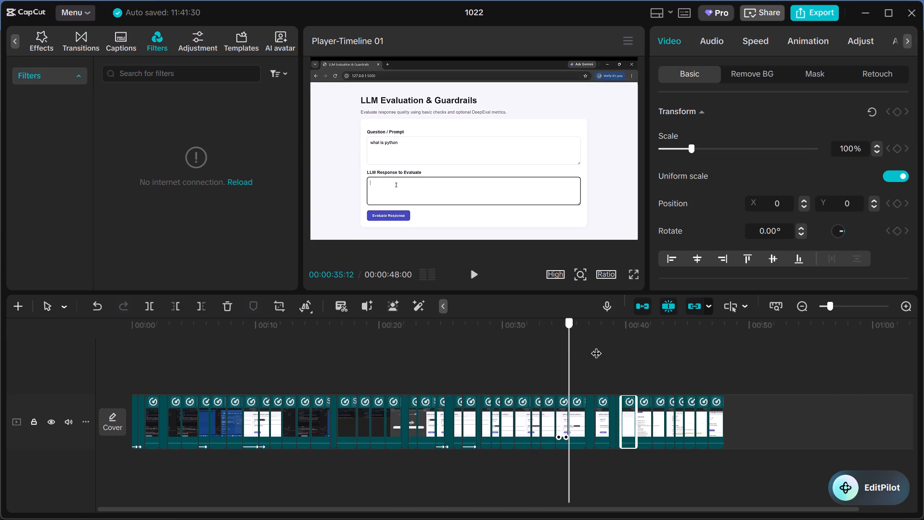
left_click_drag(596, 346, 628, 342)
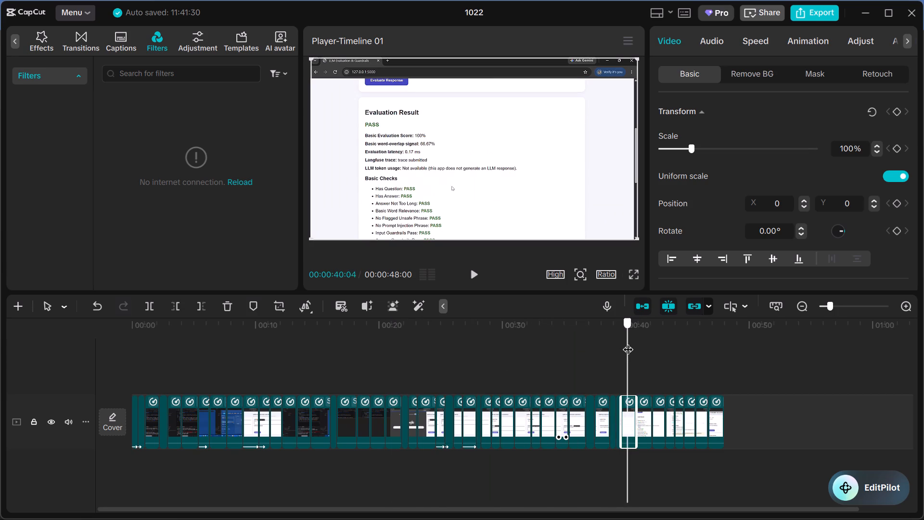
left_click_drag(628, 342, 631, 339)
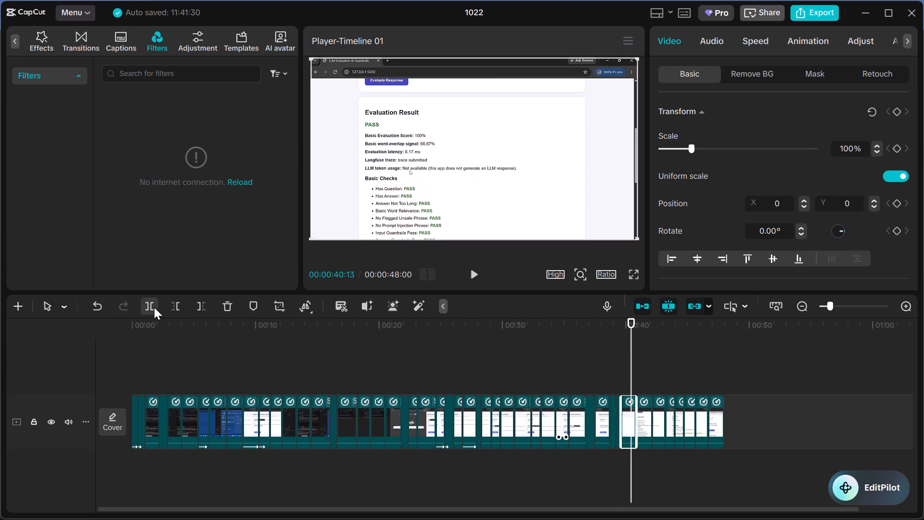
left_click(154, 307)
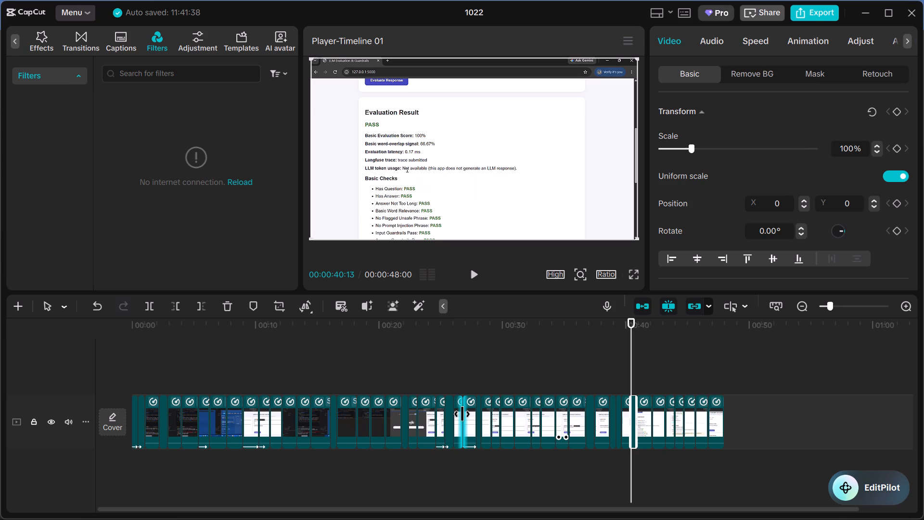
Trim about one second off the clip near 00:00:30 where the LLM response is being typed.
left_click_drag(503, 428, 403, 430)
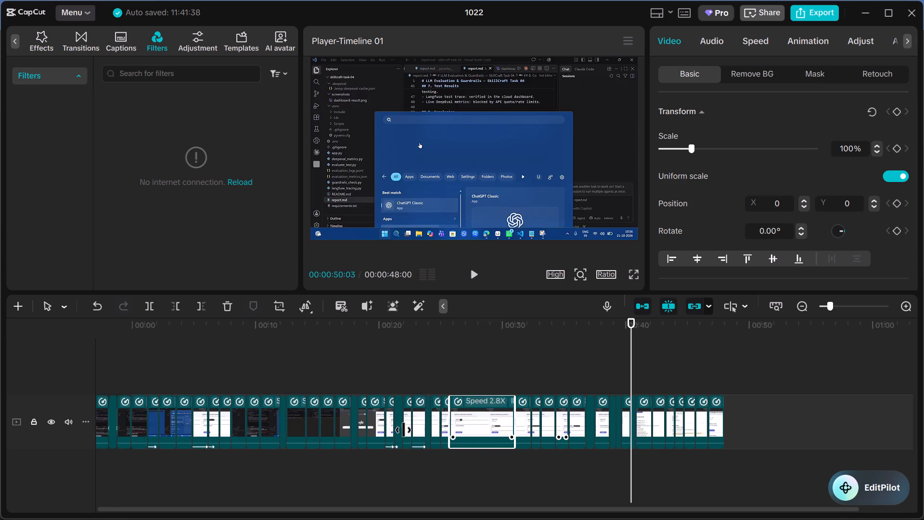
left_click_drag(403, 430, 533, 438)
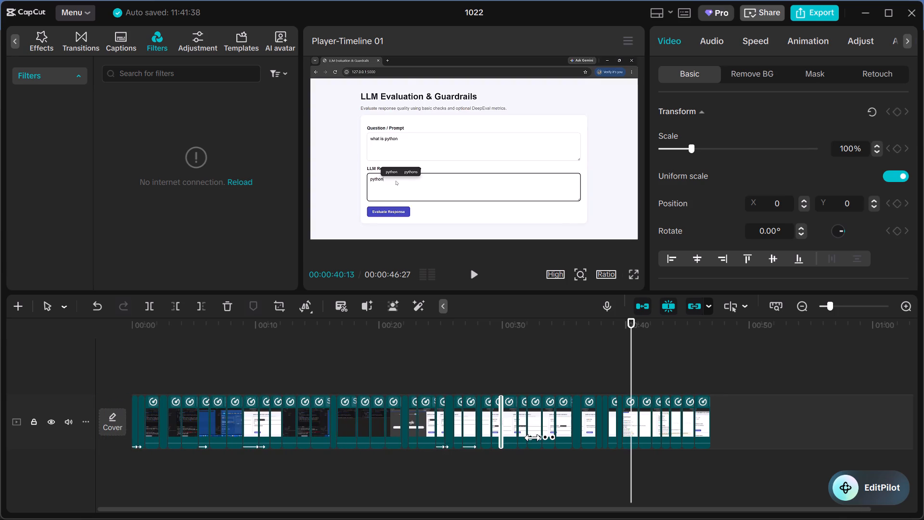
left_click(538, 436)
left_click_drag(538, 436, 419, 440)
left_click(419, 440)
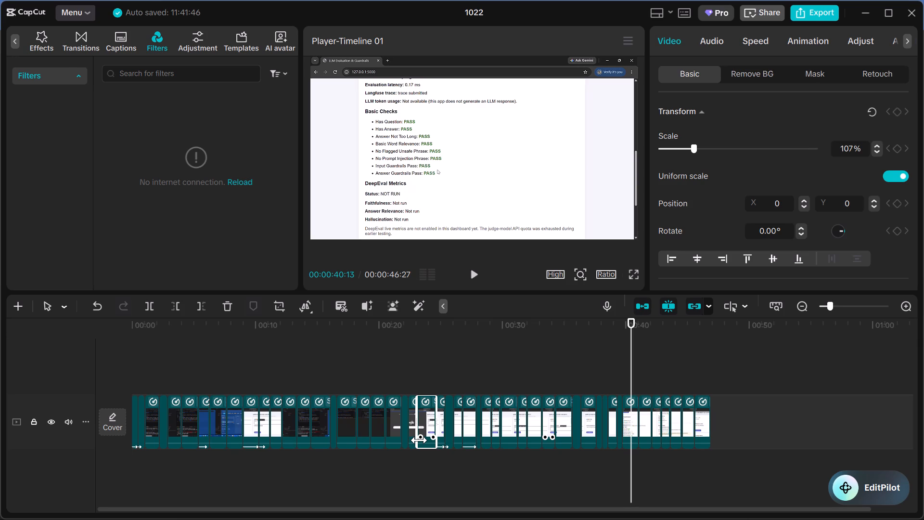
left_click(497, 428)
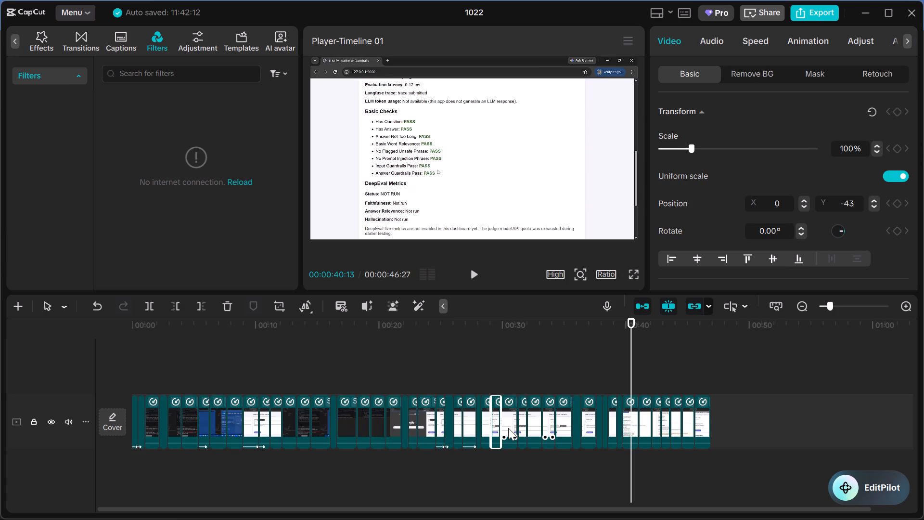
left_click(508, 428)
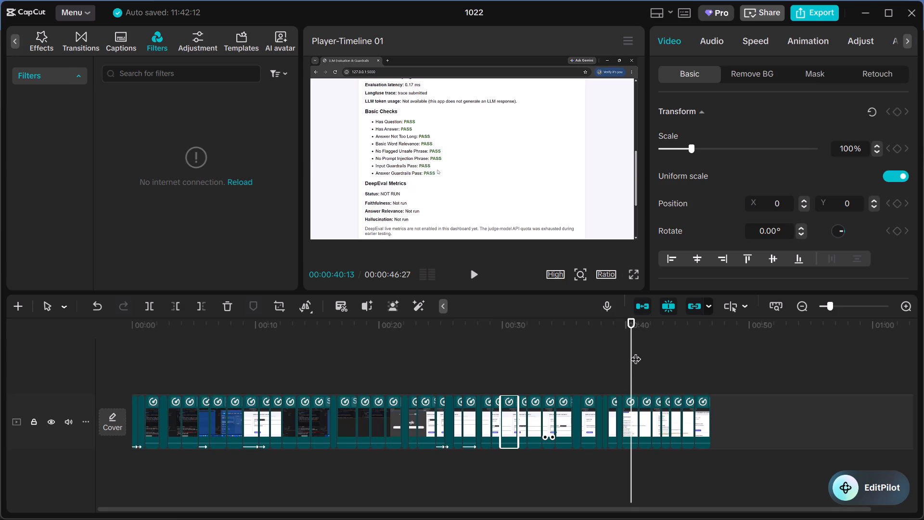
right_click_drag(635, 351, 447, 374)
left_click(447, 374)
Review the timeline at several earlier points and play the video from 00:00:25:11 to the end.
left_click_drag(630, 350, 510, 341)
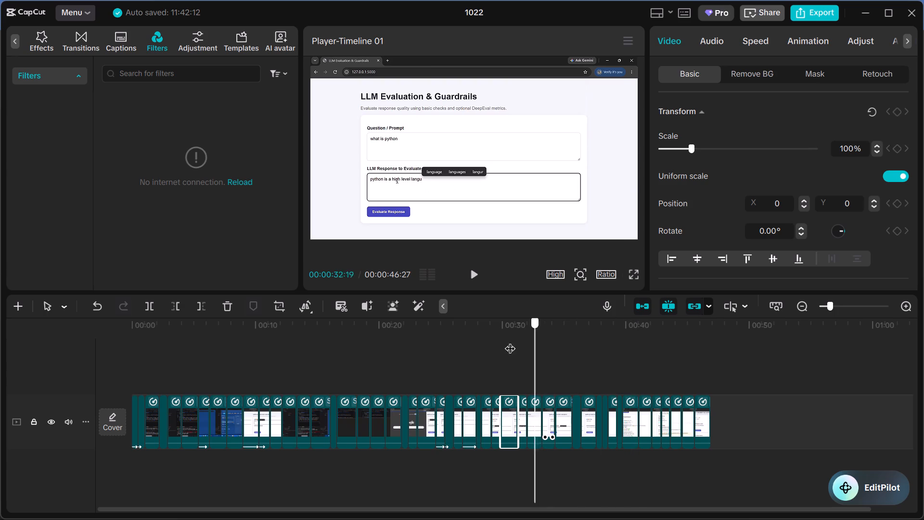
left_click_drag(510, 341, 312, 334)
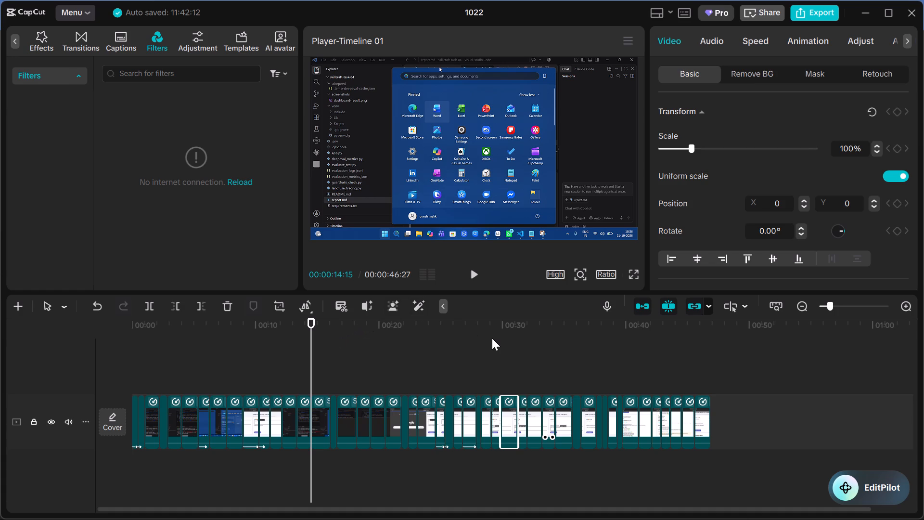
left_click(423, 351)
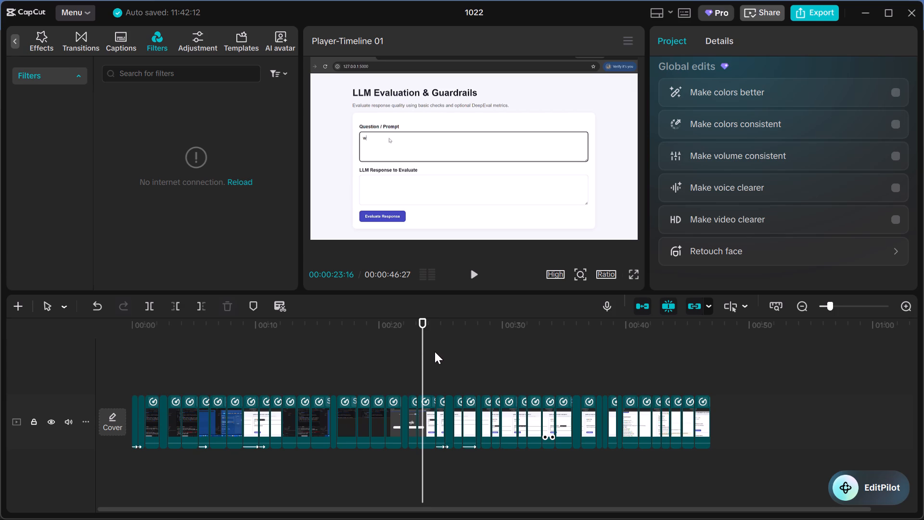
left_click(449, 353)
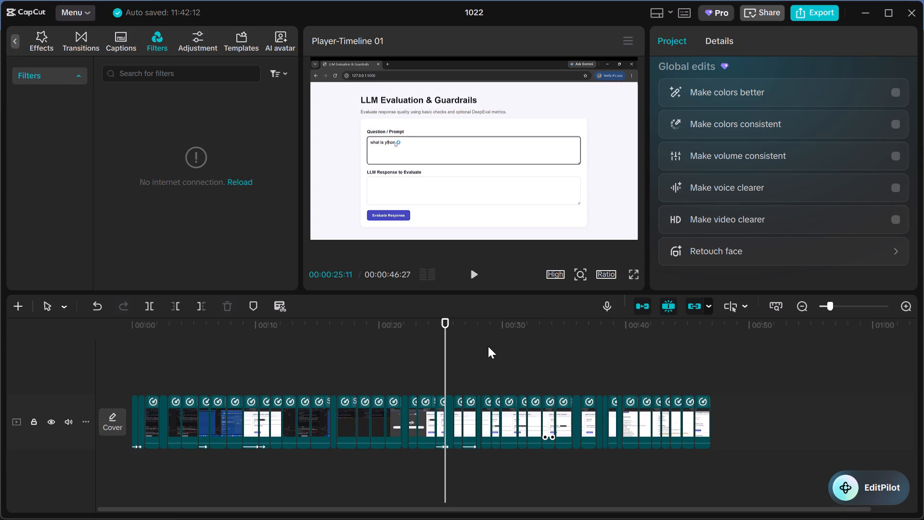
left_click(475, 273)
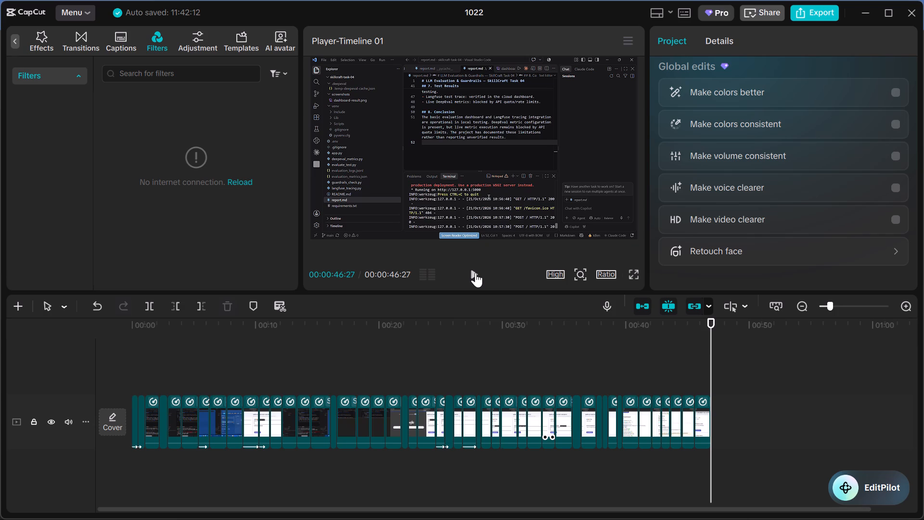
left_click(482, 271)
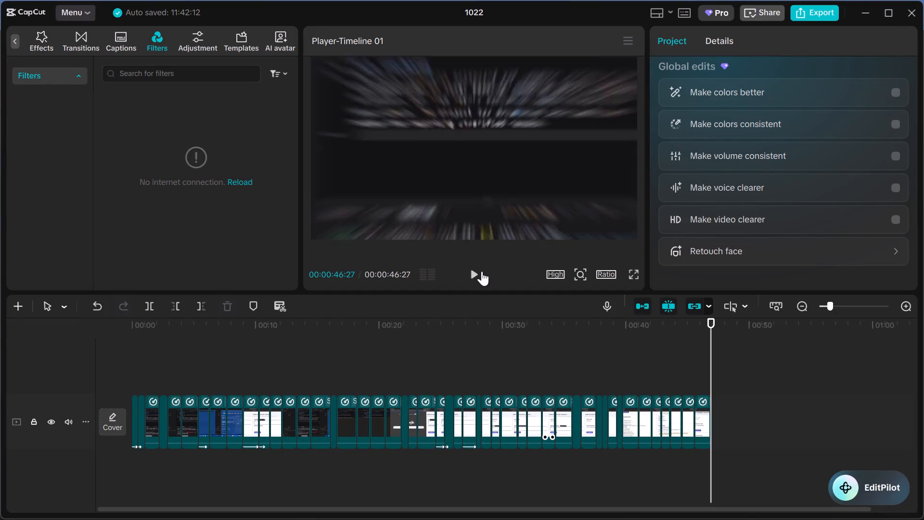
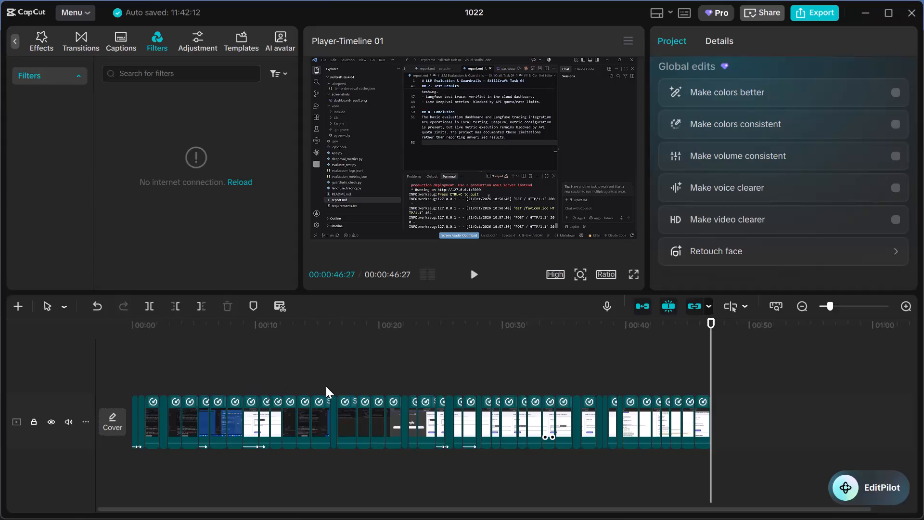
Check the frames of the Start menu section on the timeline between about 00:00:14 and 00:00:16.
left_click(326, 386)
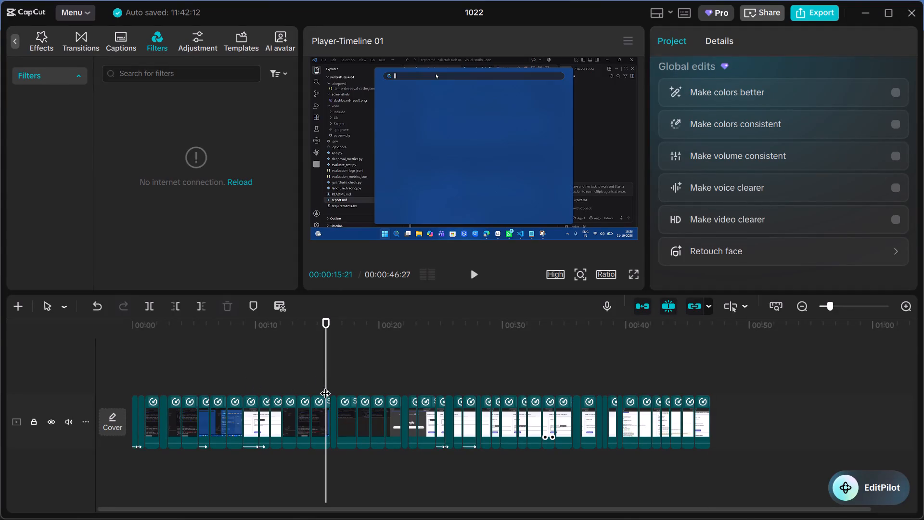
left_click(313, 371)
left_click(317, 365)
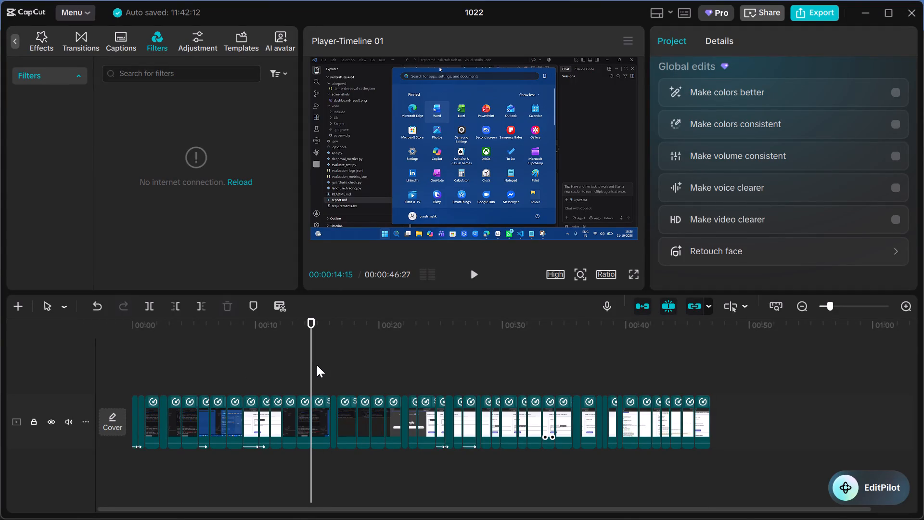